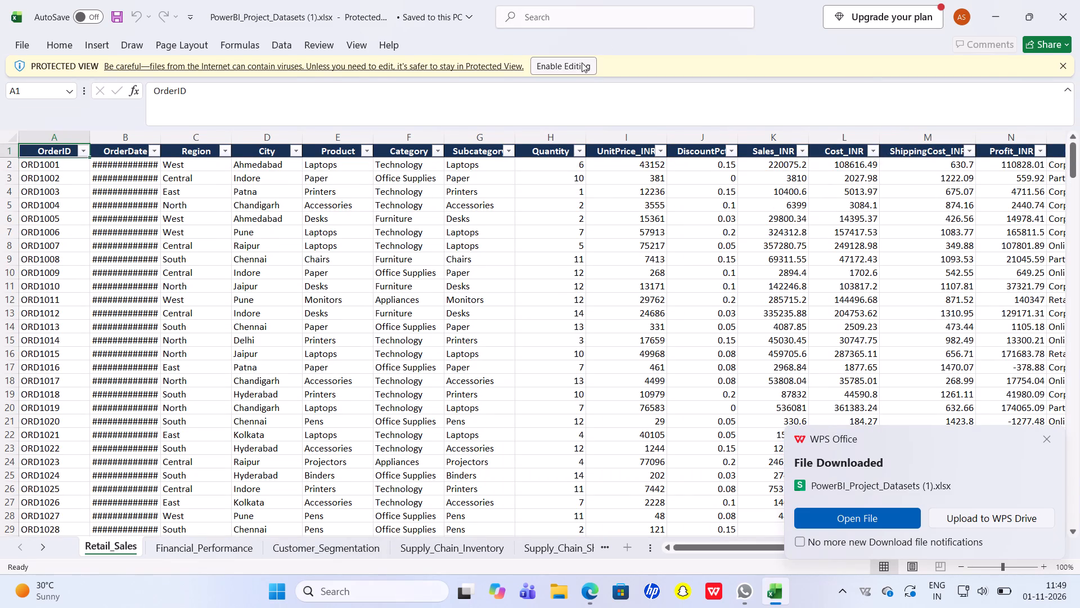
# Enable editing for the protected PowerBI_Project_Datasets (1) workbook.
pyautogui.click(579, 65)
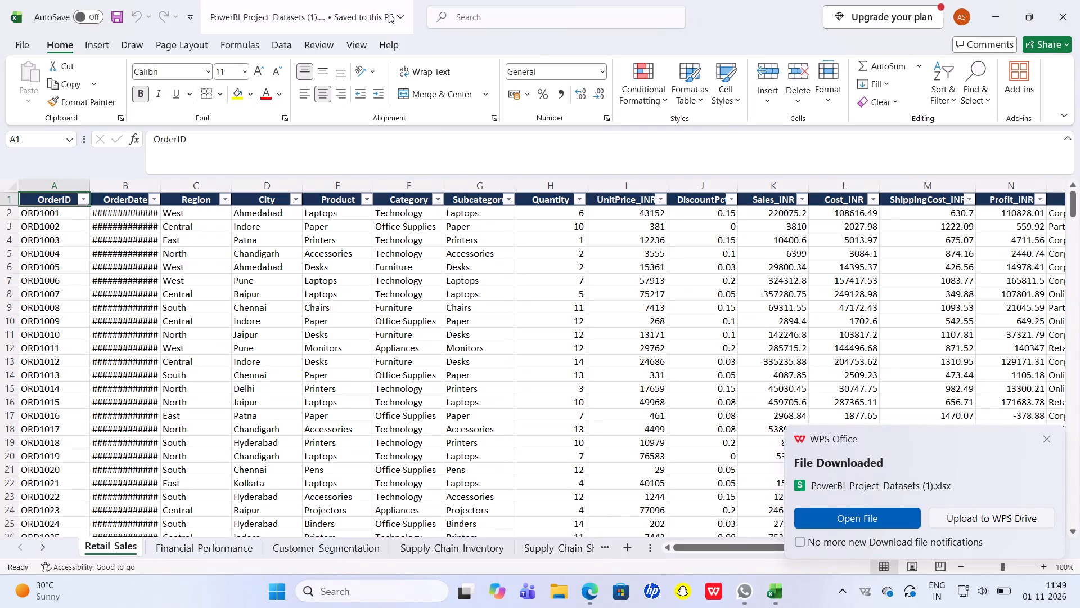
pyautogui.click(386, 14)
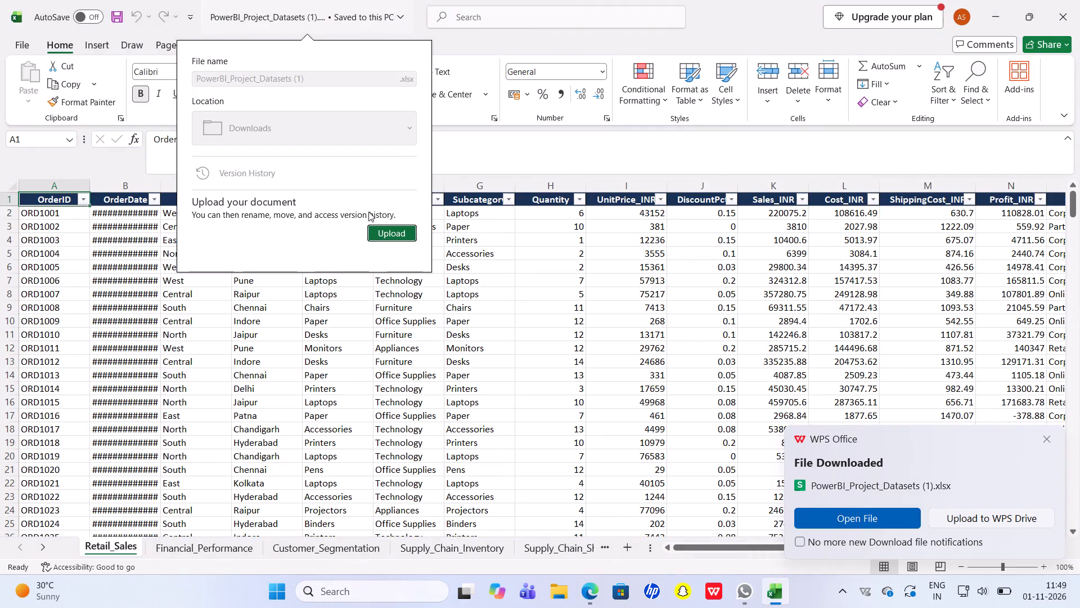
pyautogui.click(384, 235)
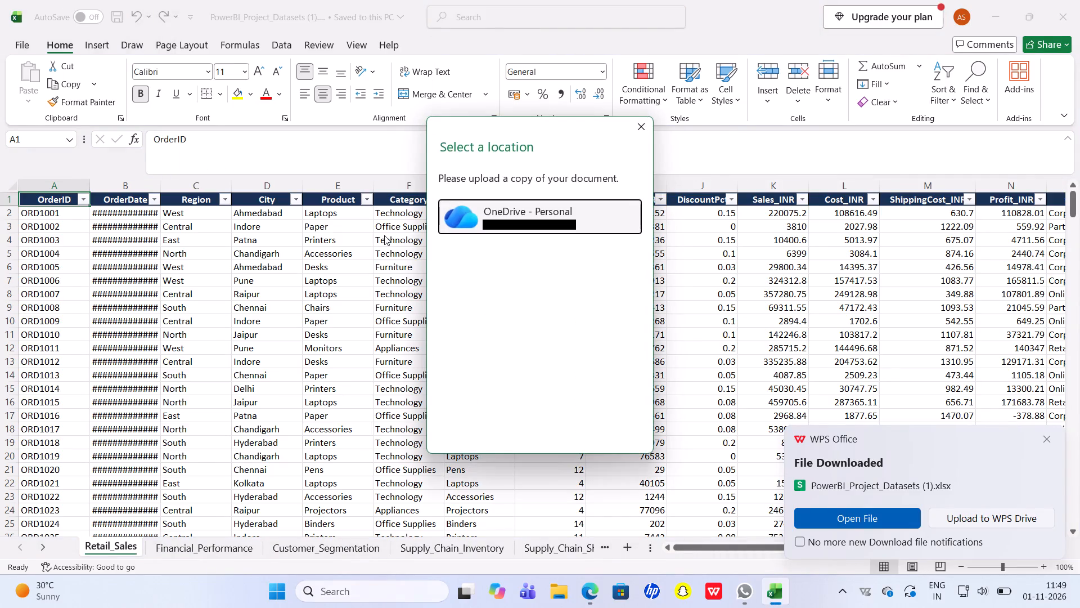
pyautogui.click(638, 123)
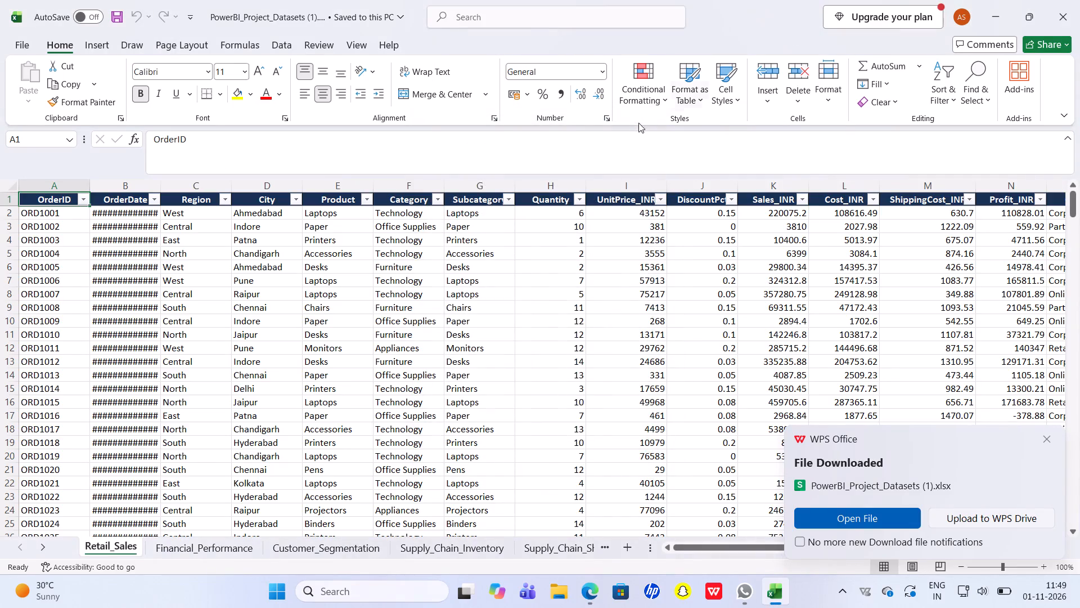
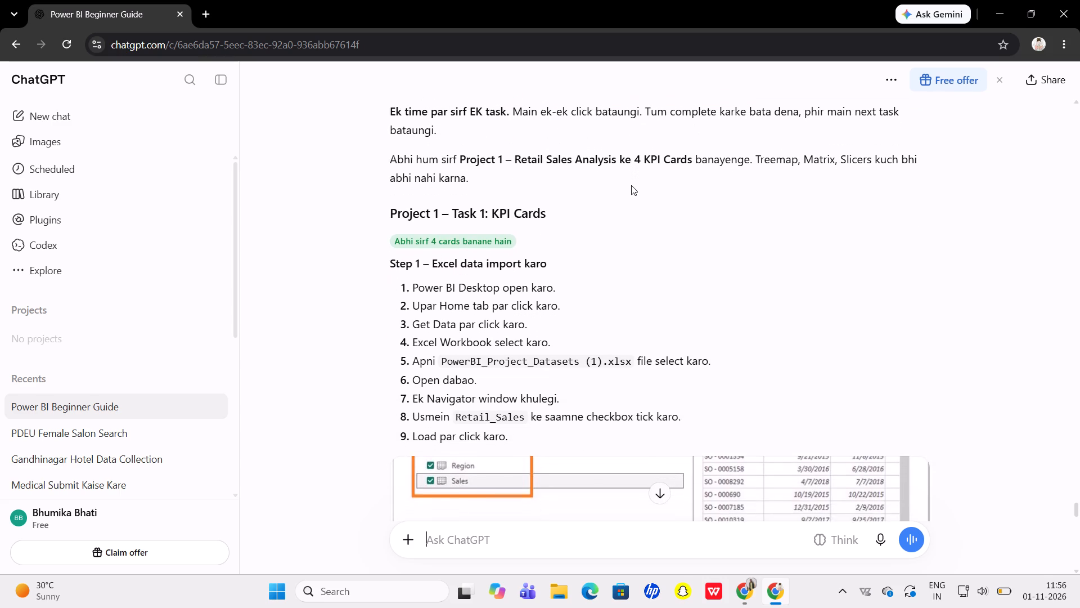
pyautogui.scroll(-1, 631, 185)
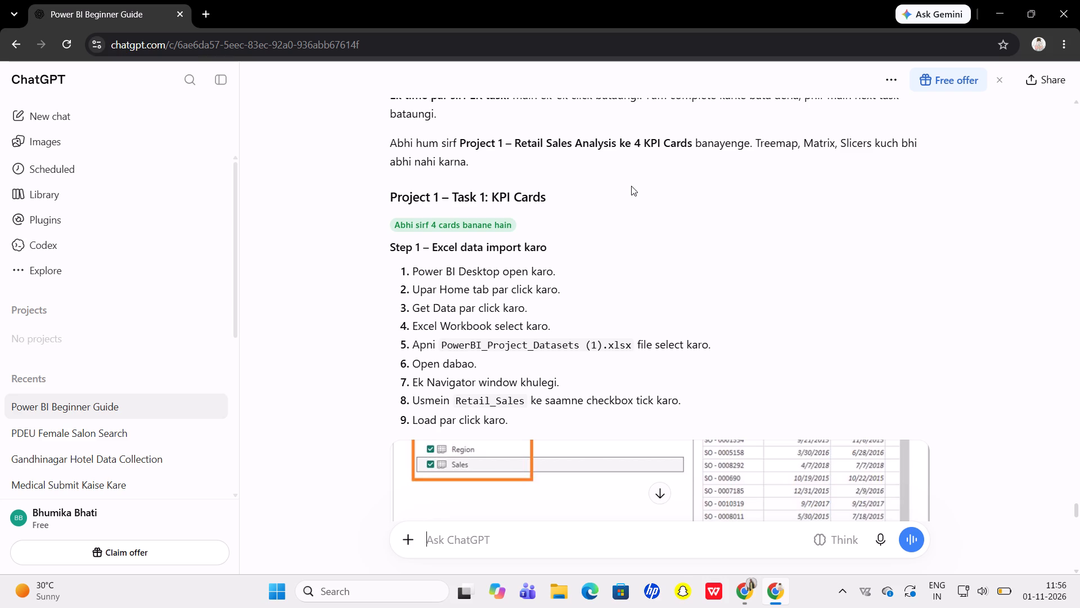
pyautogui.scroll(-5, 631, 186)
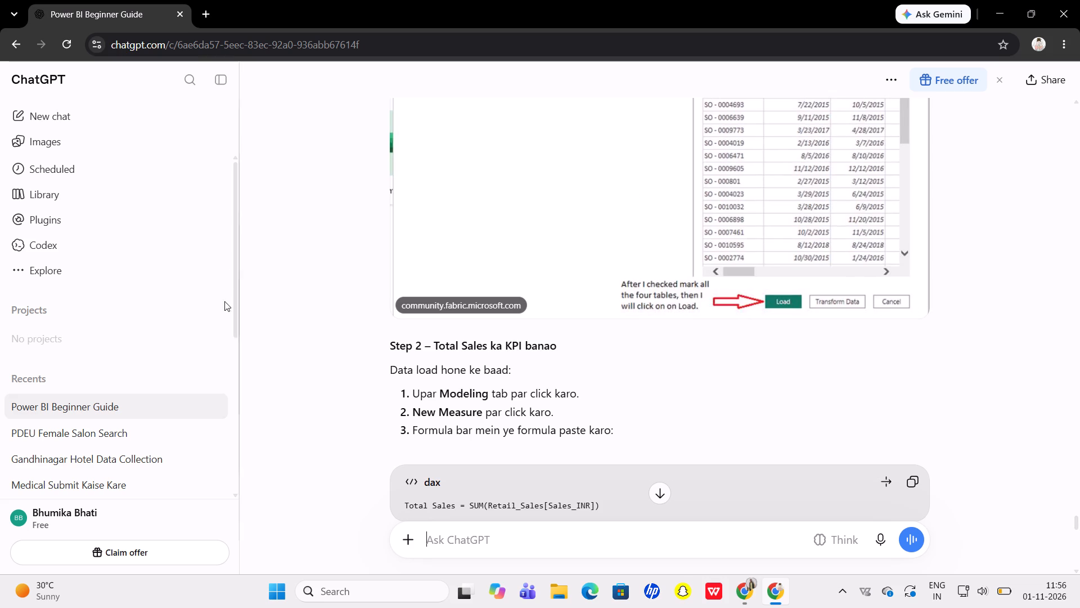
# Switch to Power BI Desktop and start a blank report.
pyautogui.click(363, 576)
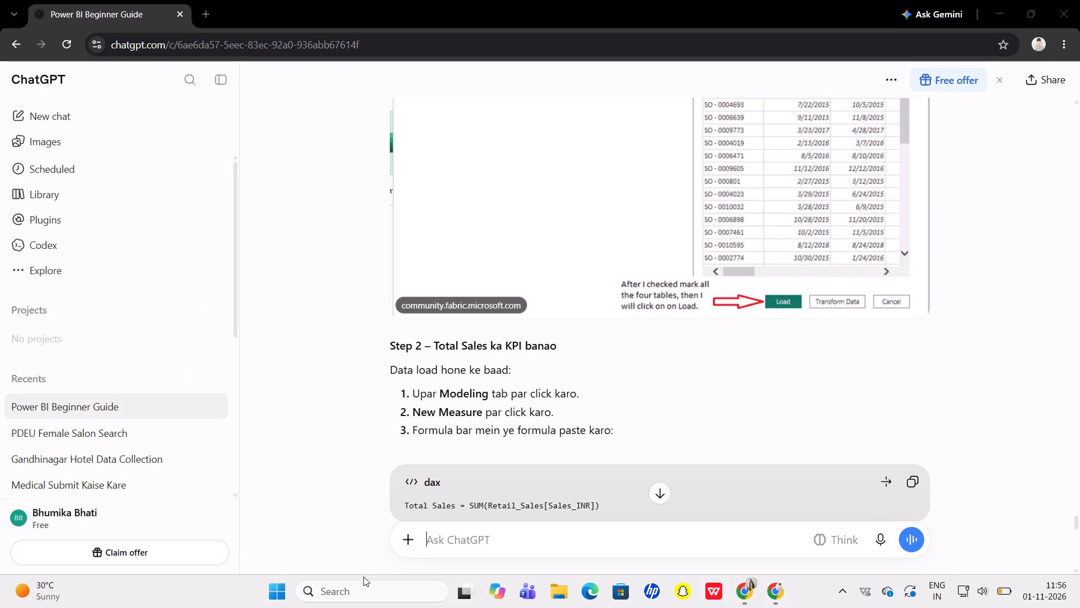
pyautogui.click(366, 590)
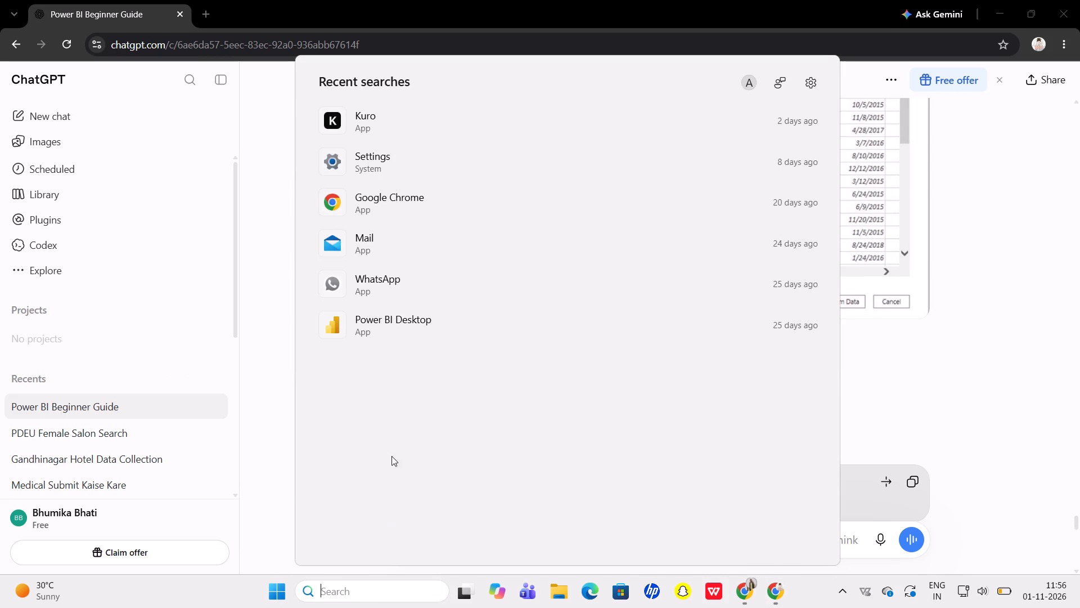
pyautogui.click(386, 332)
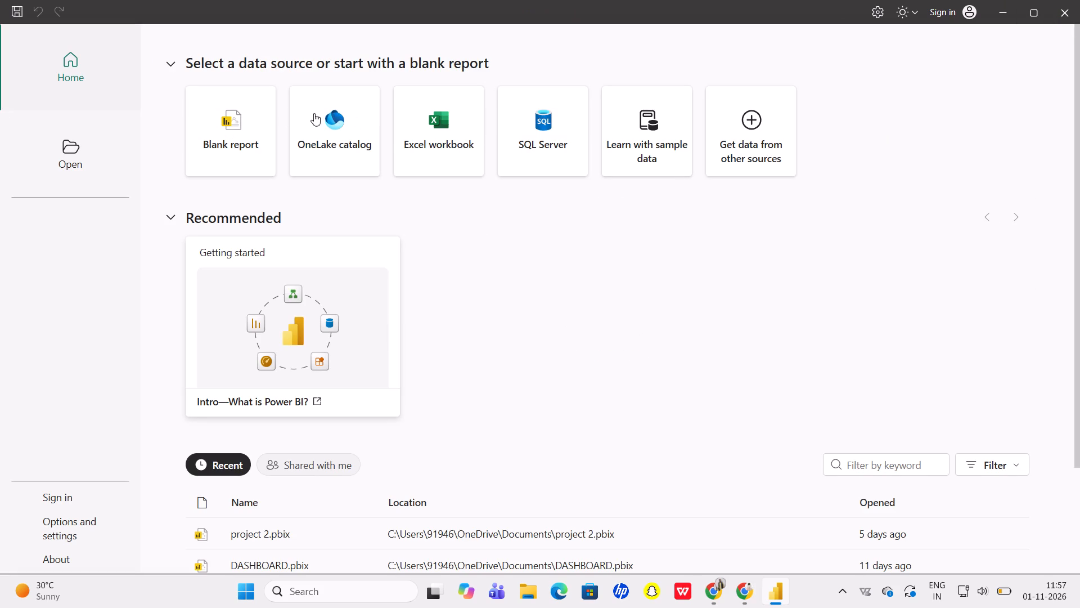
pyautogui.click(229, 137)
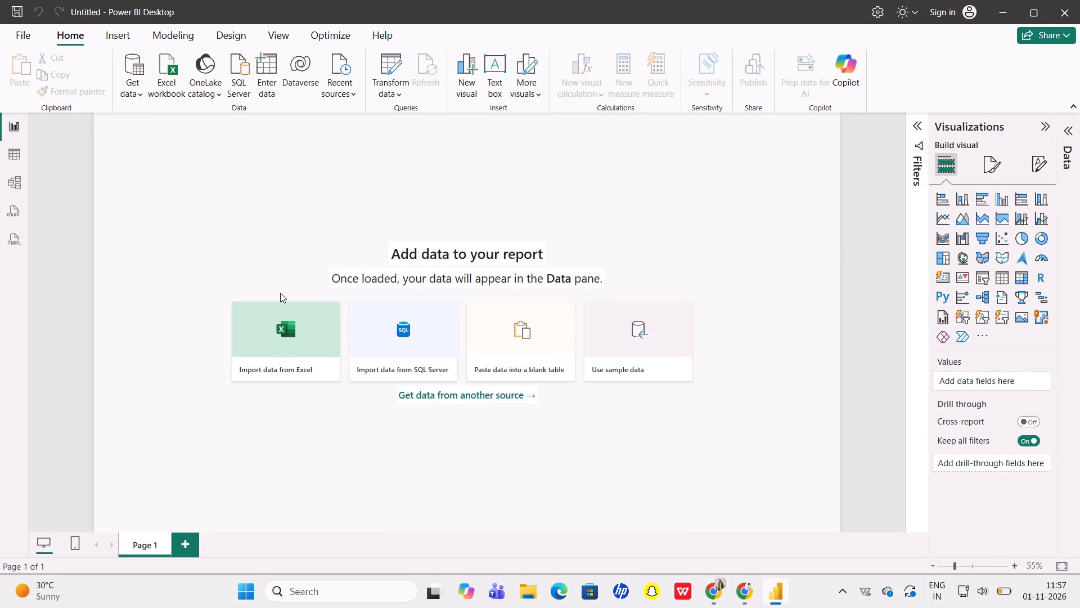
# Open the workbook PowerBI_Project_Datasets (1).xlsx from Downloads as the report's Excel data source.
pyautogui.click(276, 338)
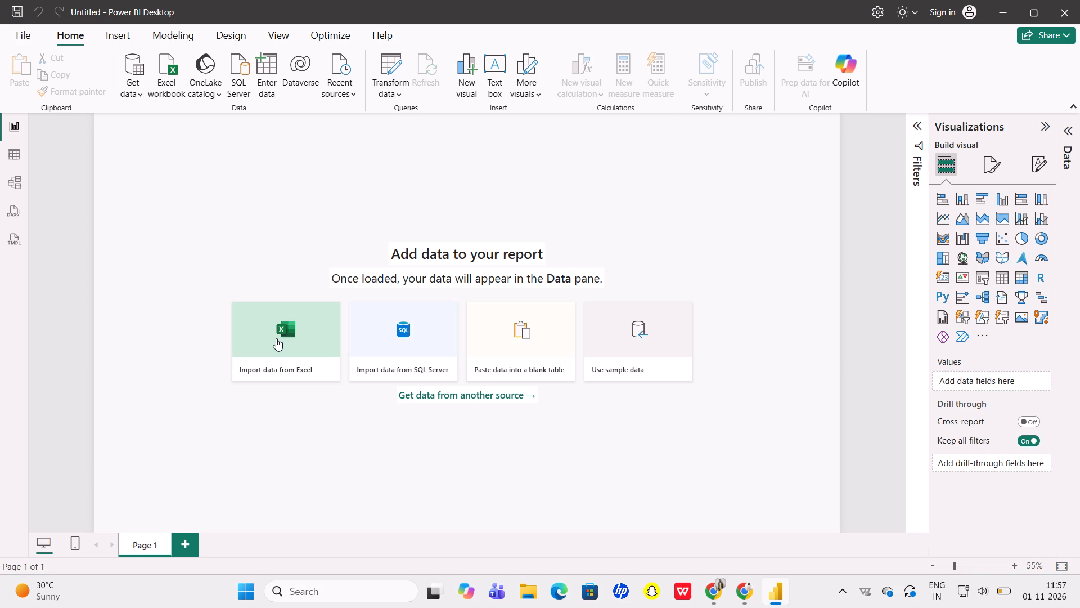
pyautogui.click(276, 338)
pyautogui.doubleClick(318, 332)
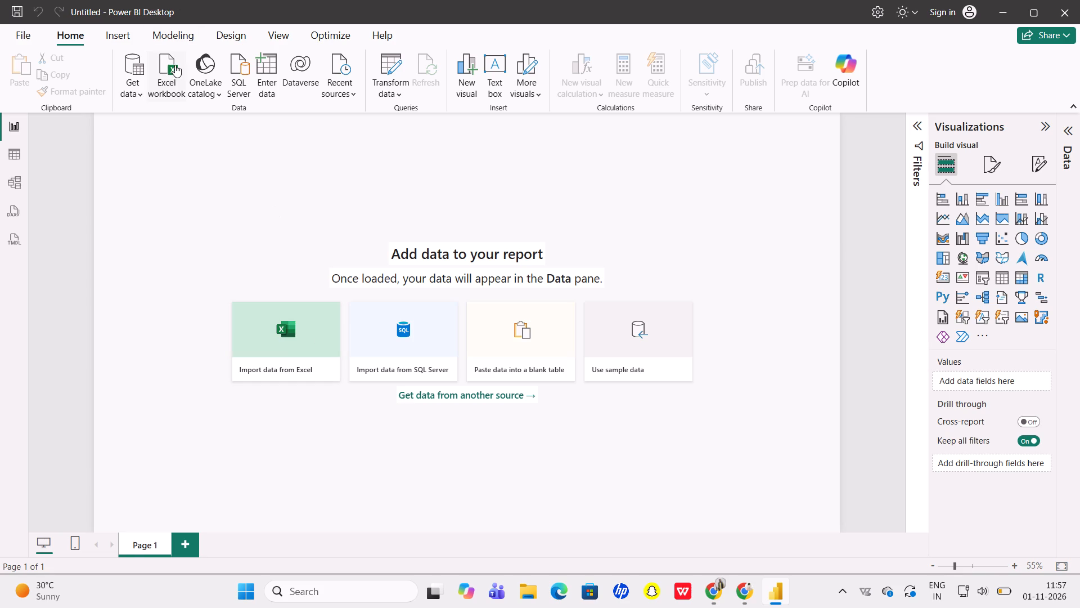
pyautogui.click(175, 67)
pyautogui.click(265, 328)
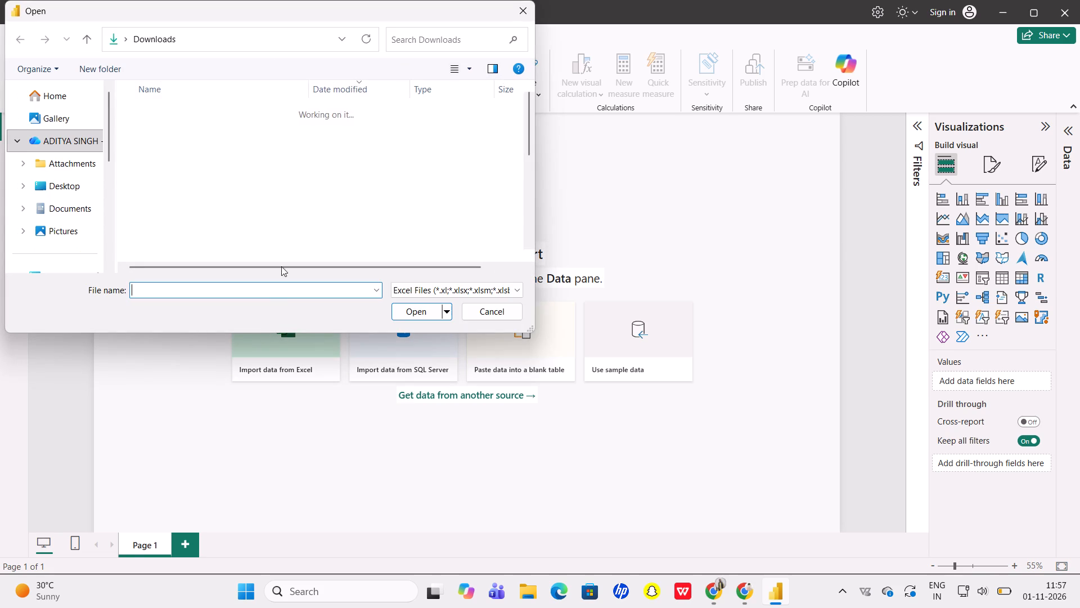
pyautogui.click(184, 128)
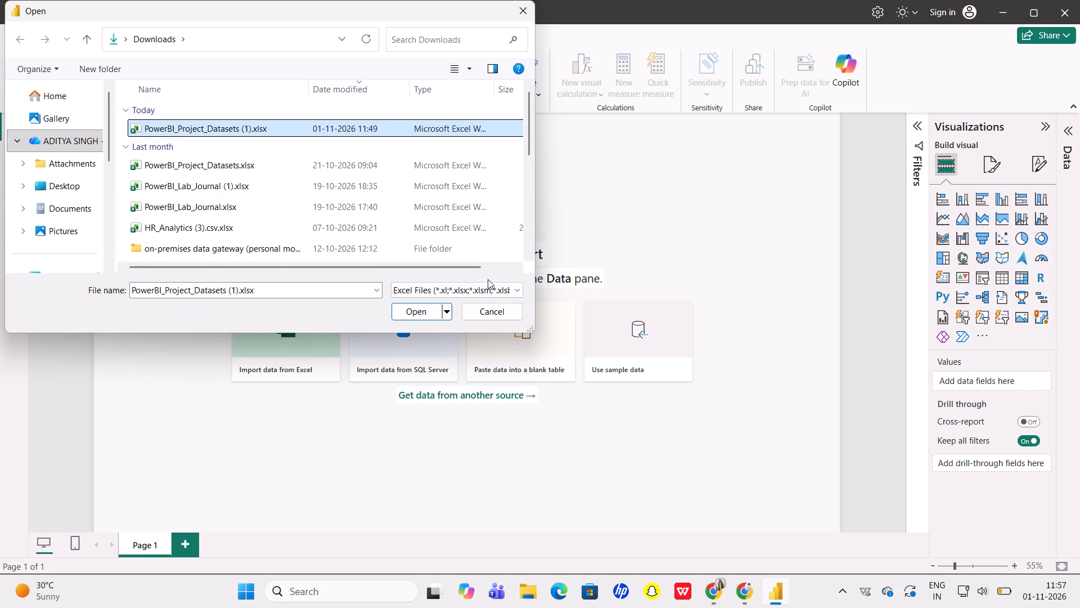
pyautogui.click(428, 306)
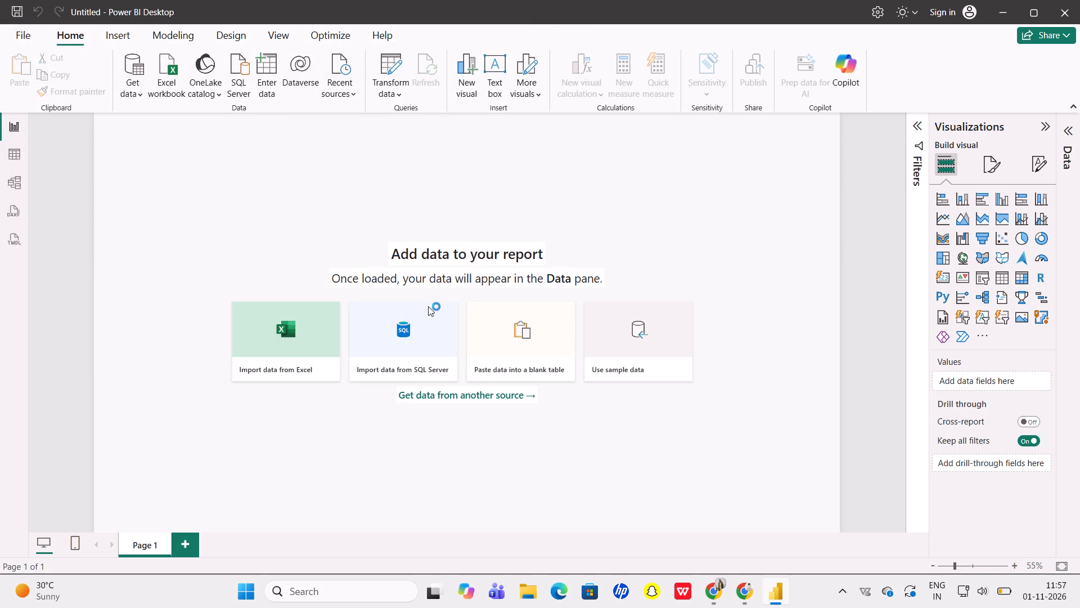
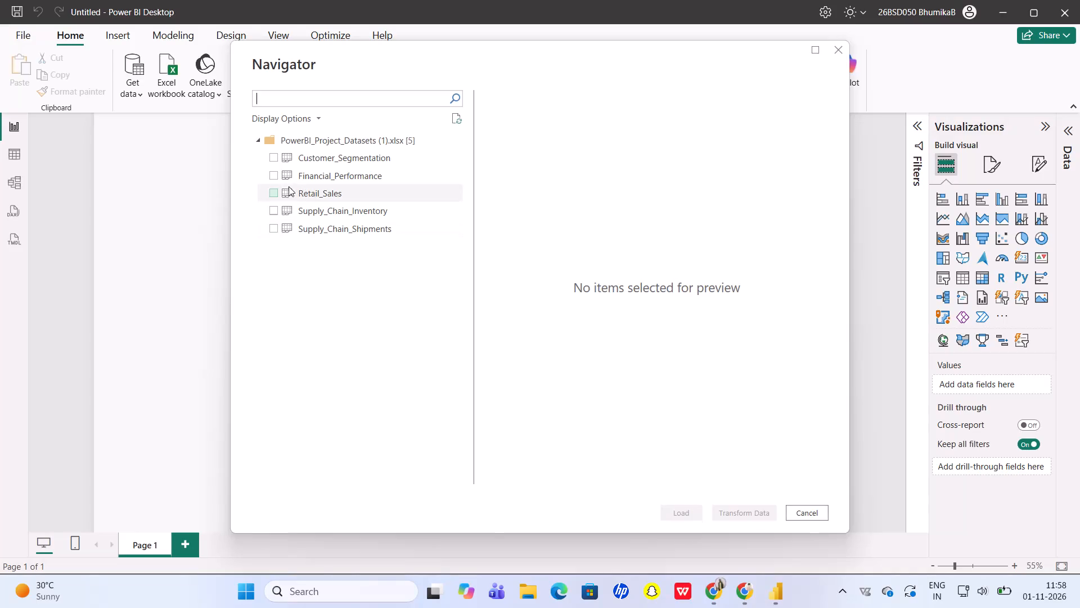
# Load the Retail_Sales table from the workbook into the report and dismiss the leftover file-open window.
pyautogui.click(271, 195)
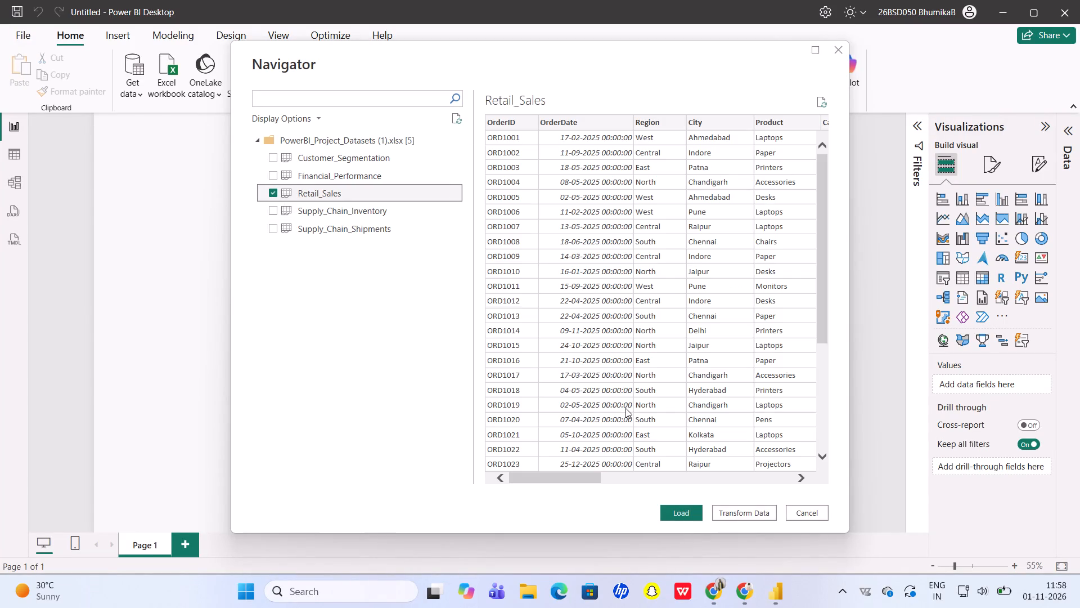
pyautogui.click(690, 515)
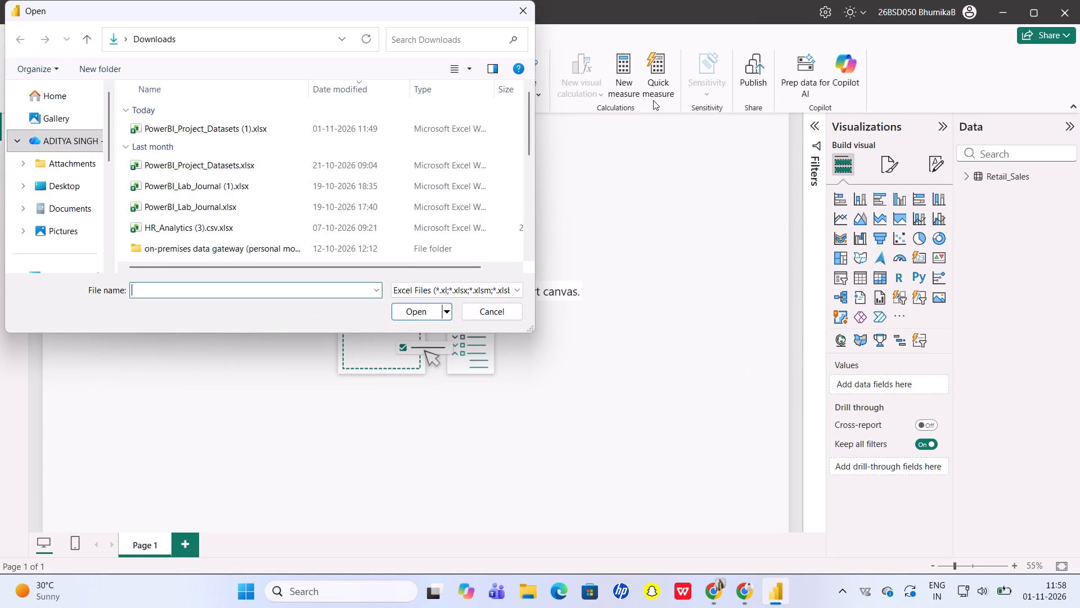
pyautogui.click(520, 9)
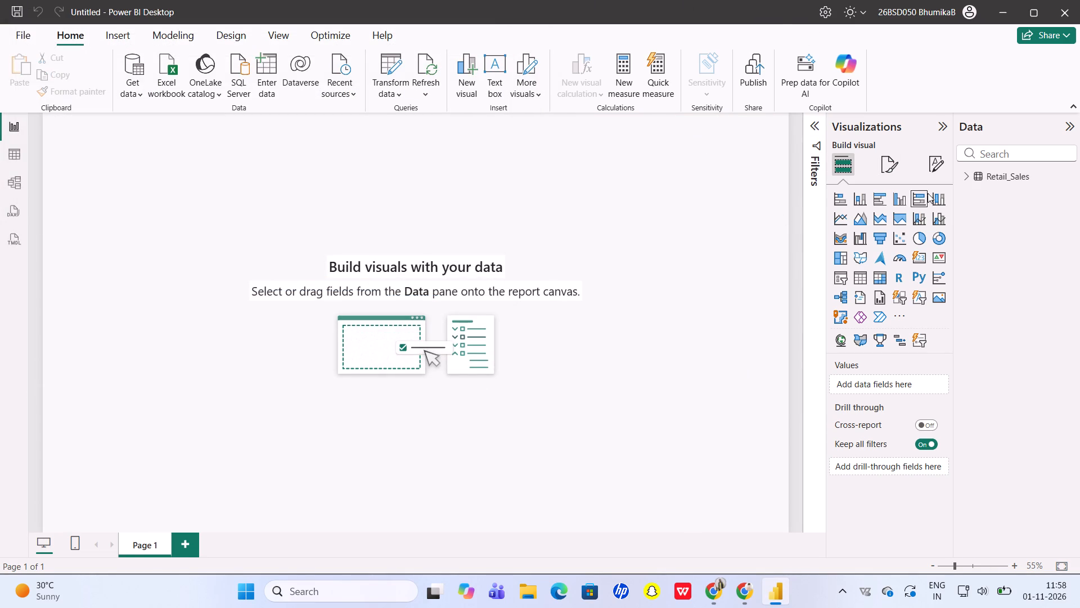
# Expand the Retail_Sales fields, add an empty Card visual to Page 1, and widen it slightly.
pyautogui.click(965, 177)
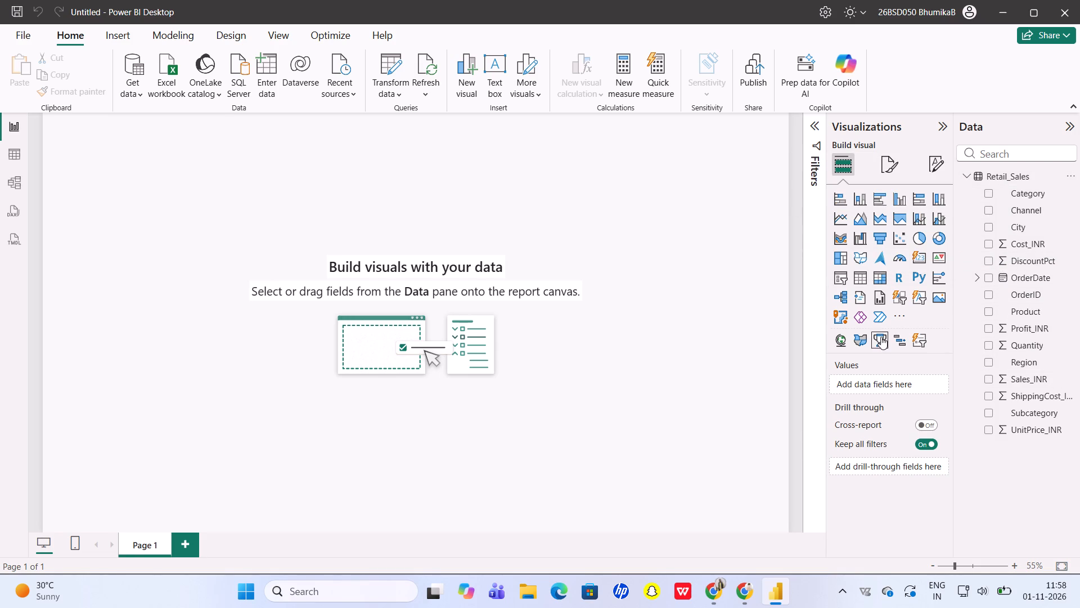
pyautogui.click(925, 257)
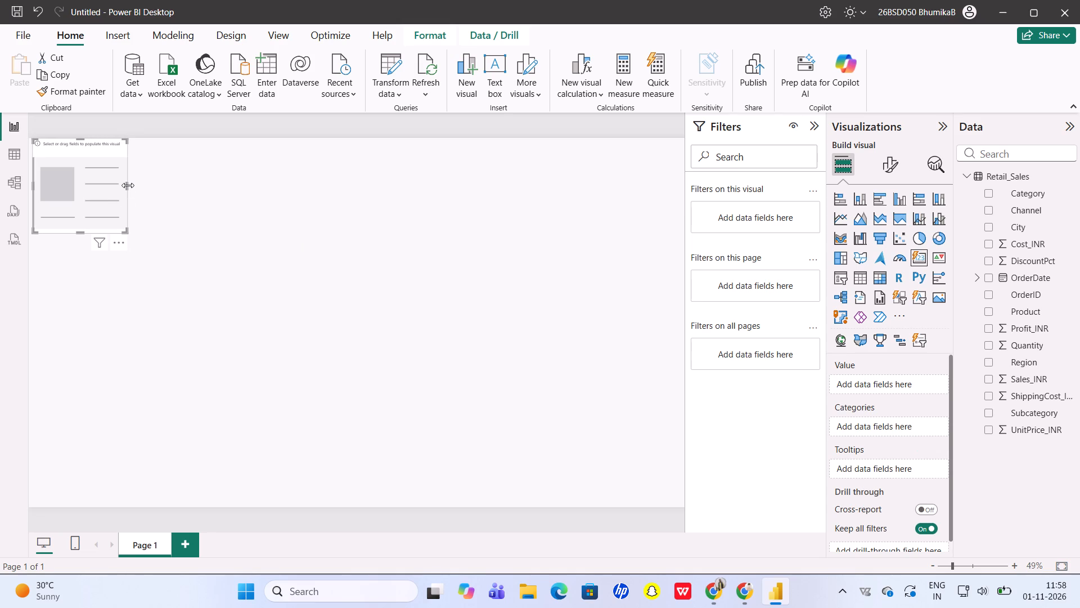
pyautogui.moveTo(128, 185); pyautogui.dragTo(152, 187)
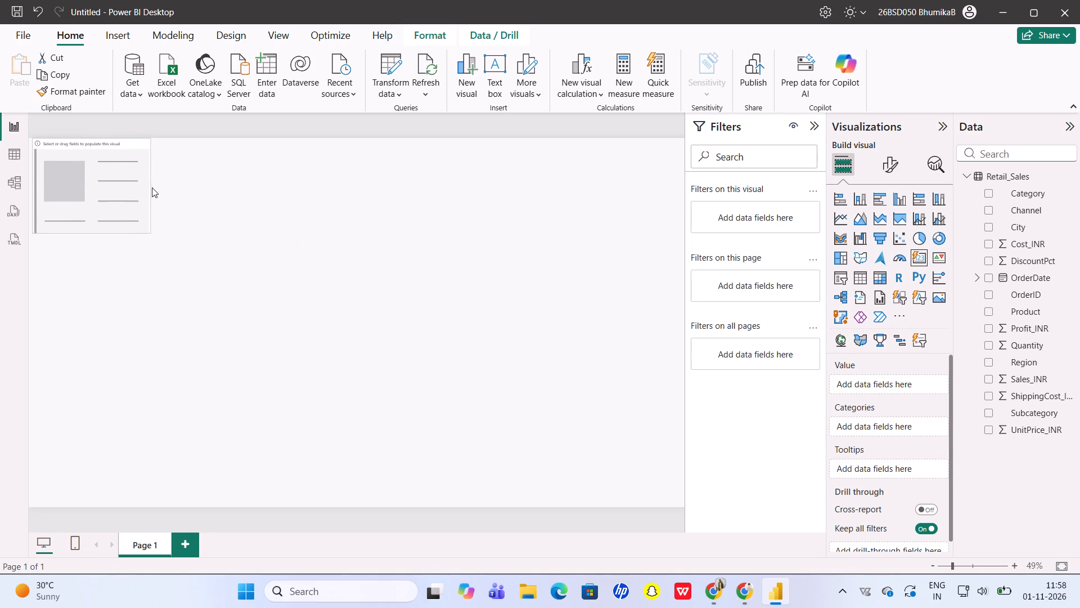
pyautogui.moveTo(152, 187); pyautogui.dragTo(153, 194)
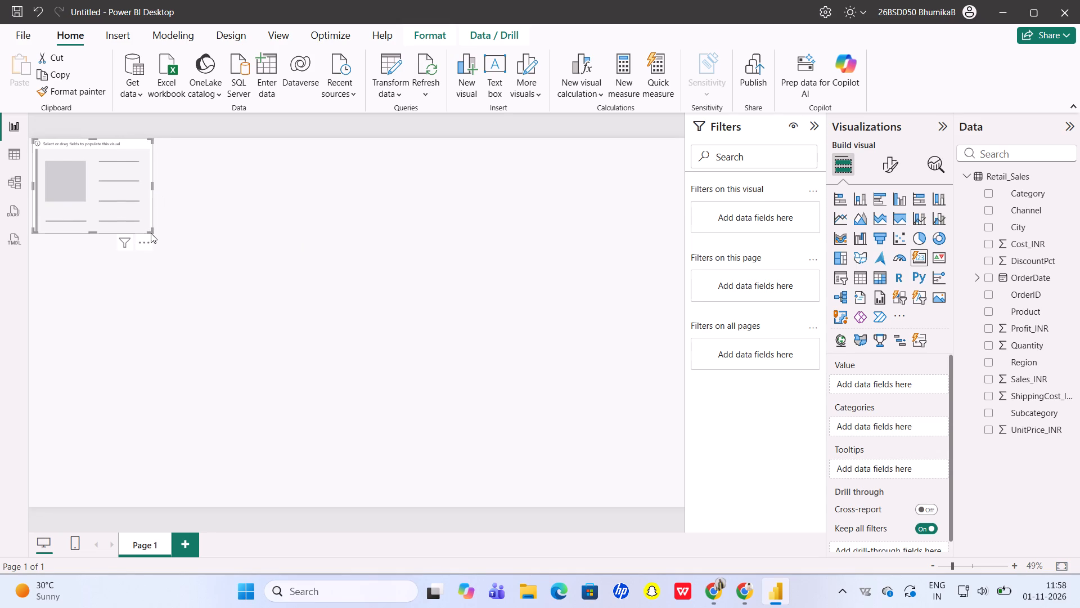
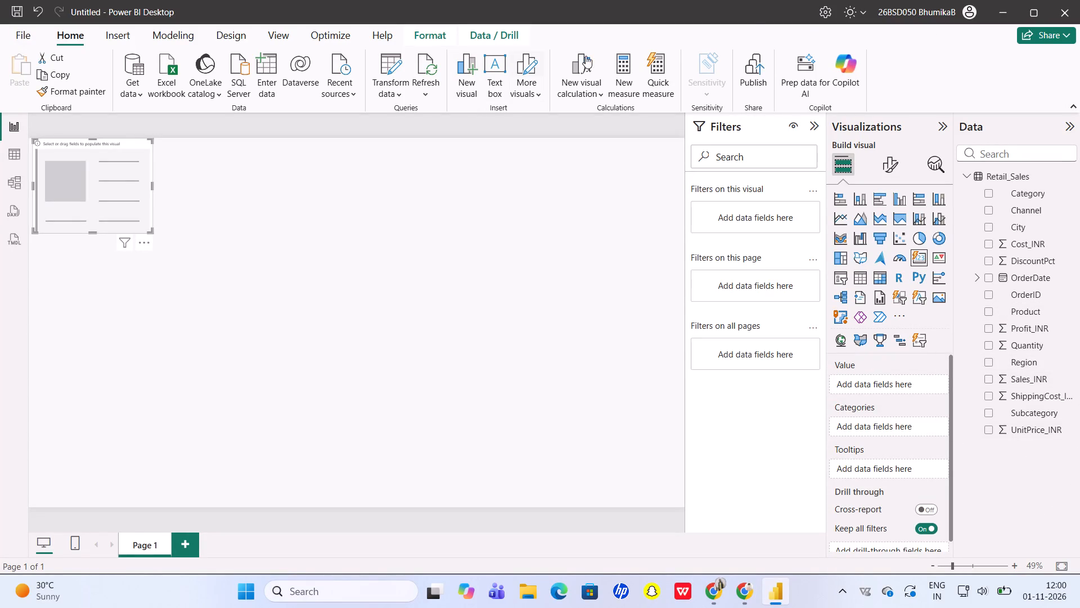
# Create a new measure in Retail_Sales with the formula Total-Sales = SUM(Retail_Sales[Sales_INR]).
pyautogui.click(621, 79)
pyautogui.press('BackSpace')
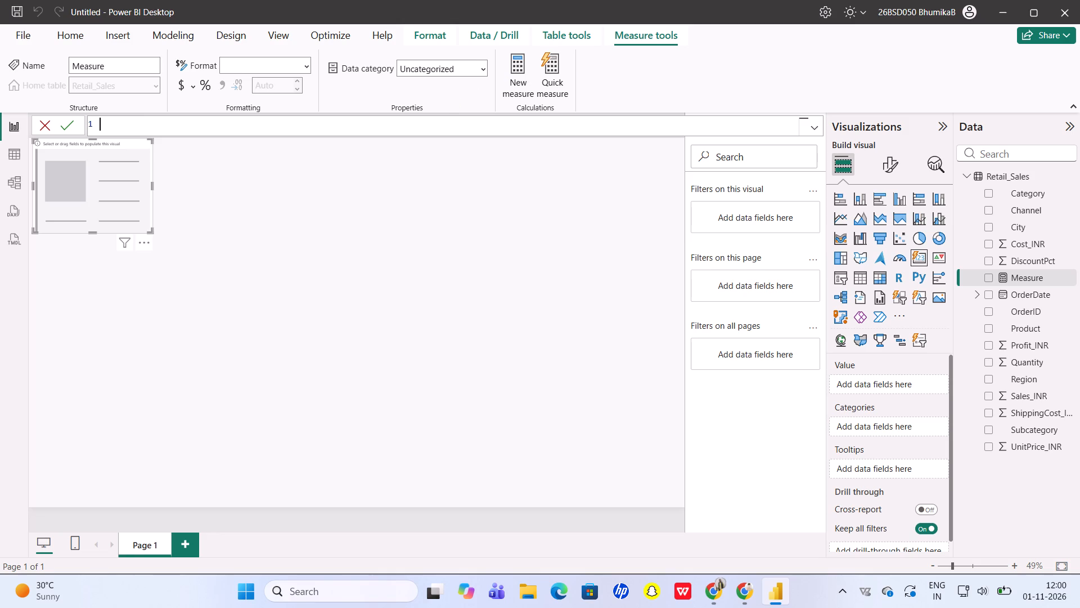
pyautogui.write('Tota')
pyautogui.press('l')
pyautogui.press('-')
pyautogui.write('Sales')
pyautogui.press('space')
pyautogui.write('=')
pyautogui.press('space')
pyautogui.hotkey('shift', 's')
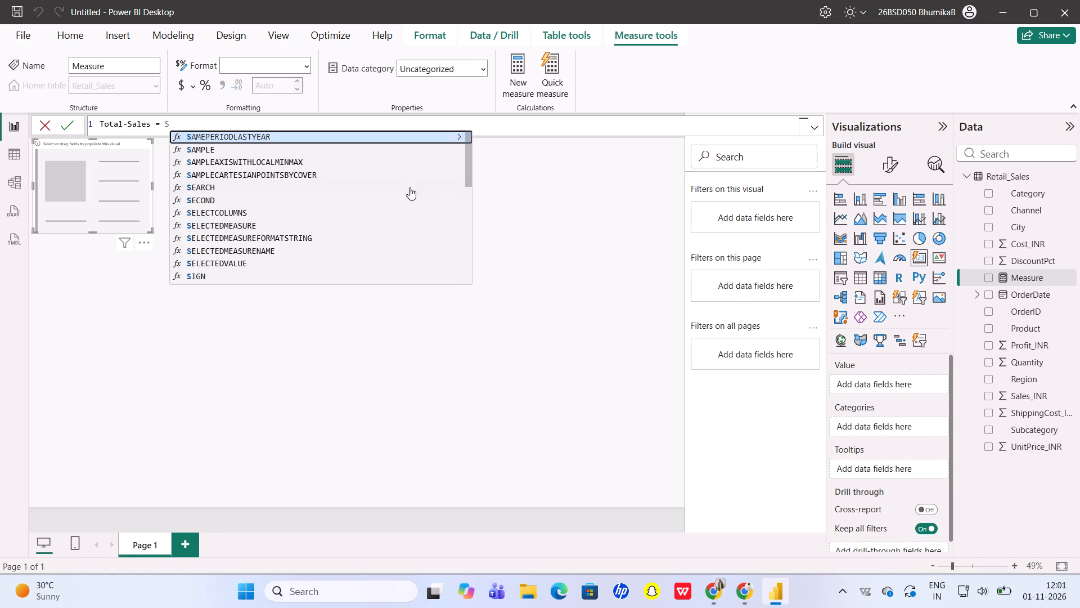
pyautogui.scroll(-2, 333, 262)
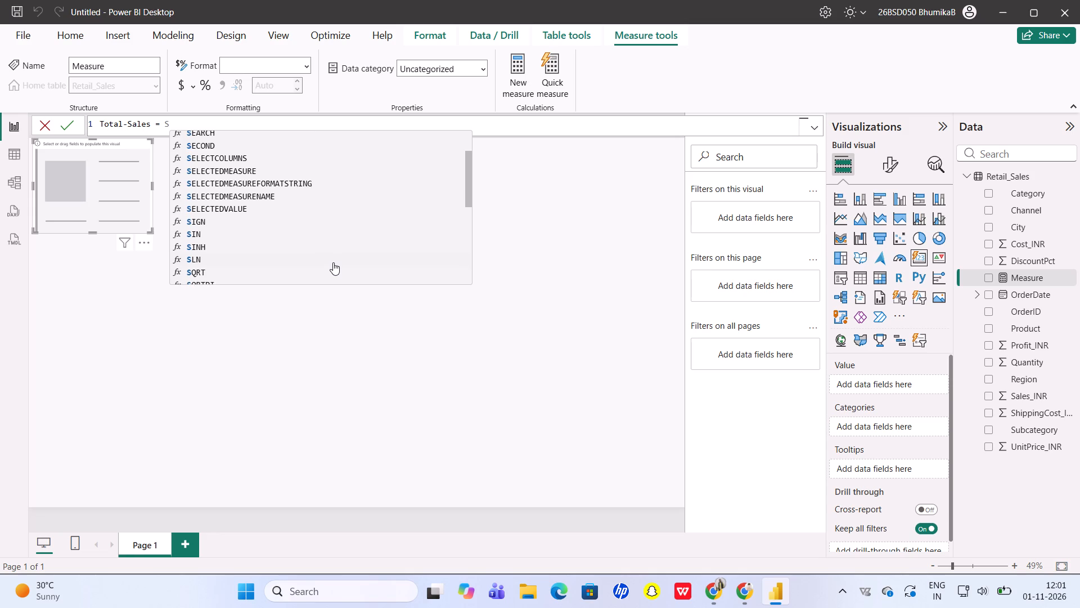
pyautogui.scroll(-4, 333, 262)
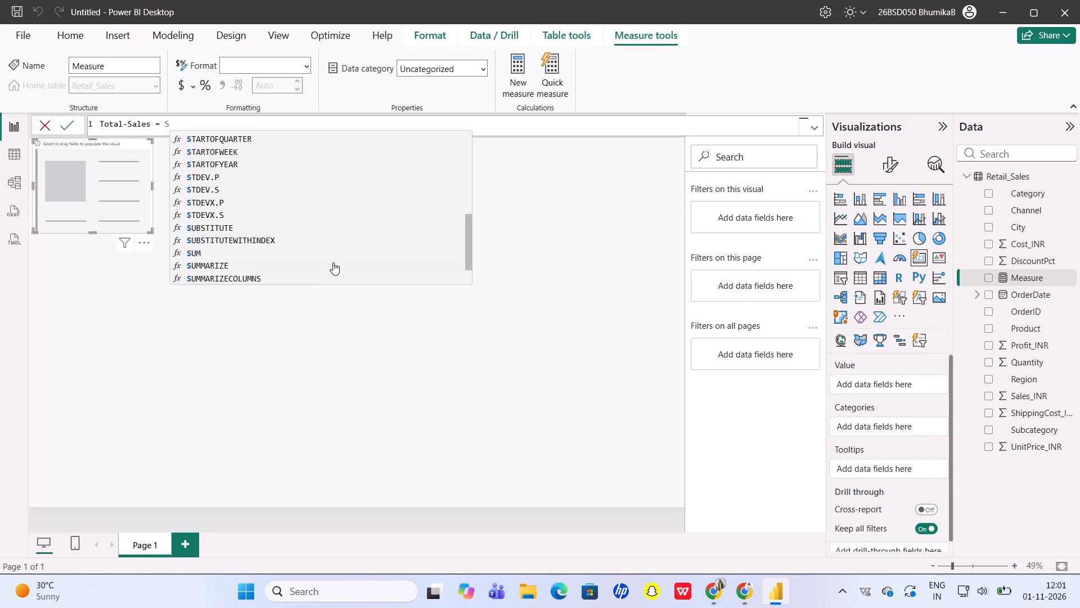
pyautogui.scroll(-1, 333, 262)
pyautogui.click(228, 225)
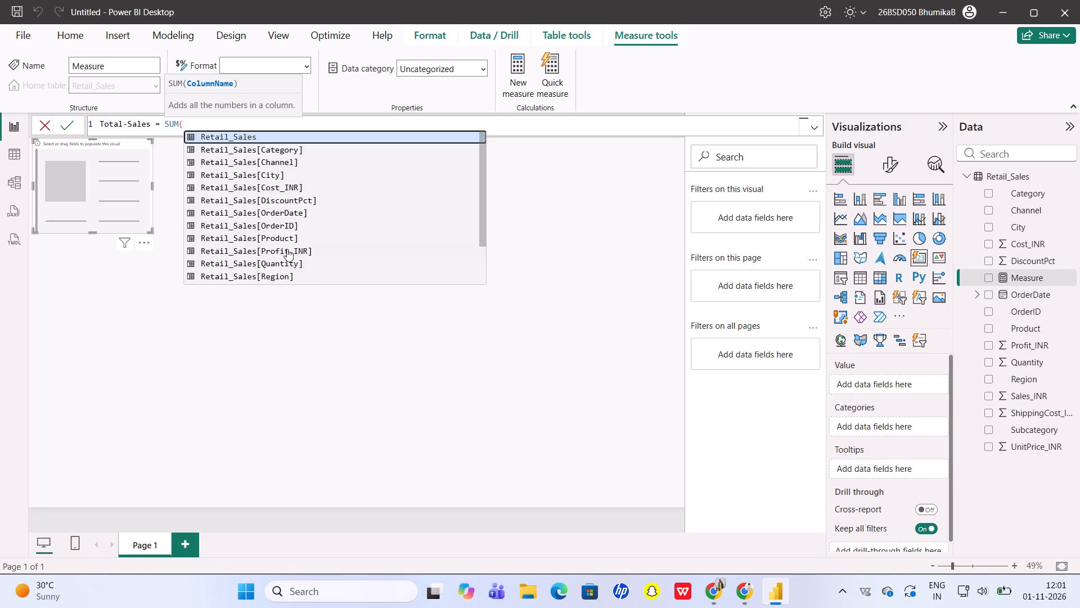
pyautogui.scroll(-1, 294, 240)
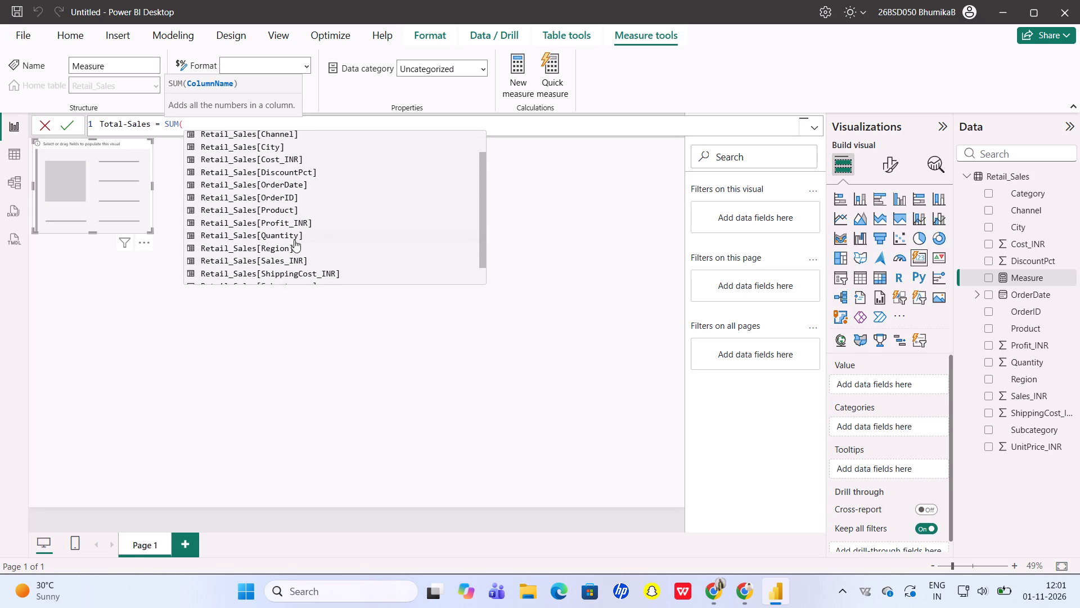
pyautogui.scroll(-1, 294, 240)
pyautogui.click(294, 250)
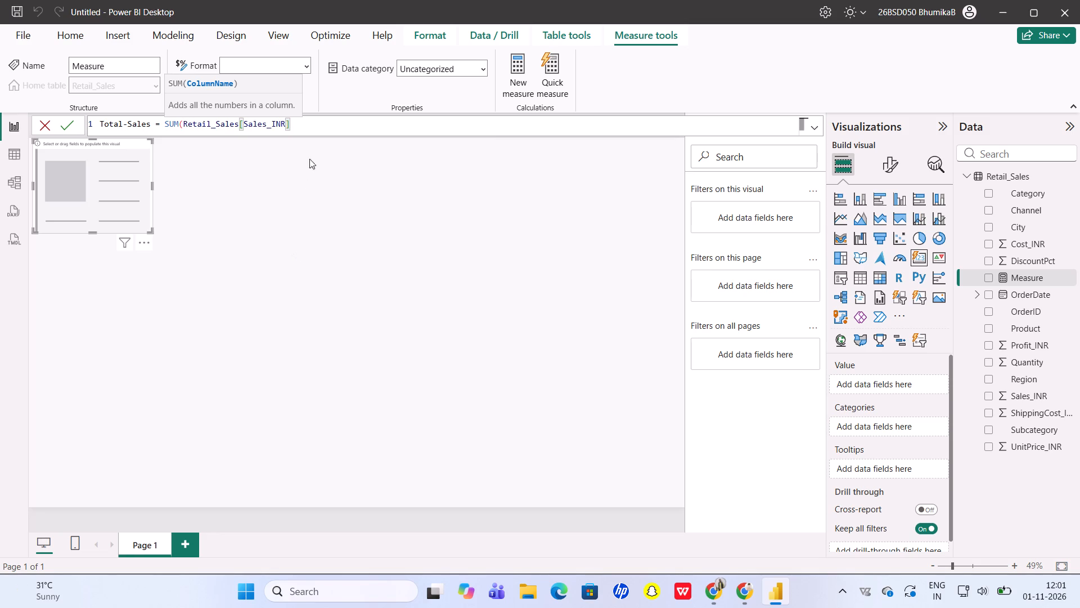
pyautogui.hotkey('shift', ')')
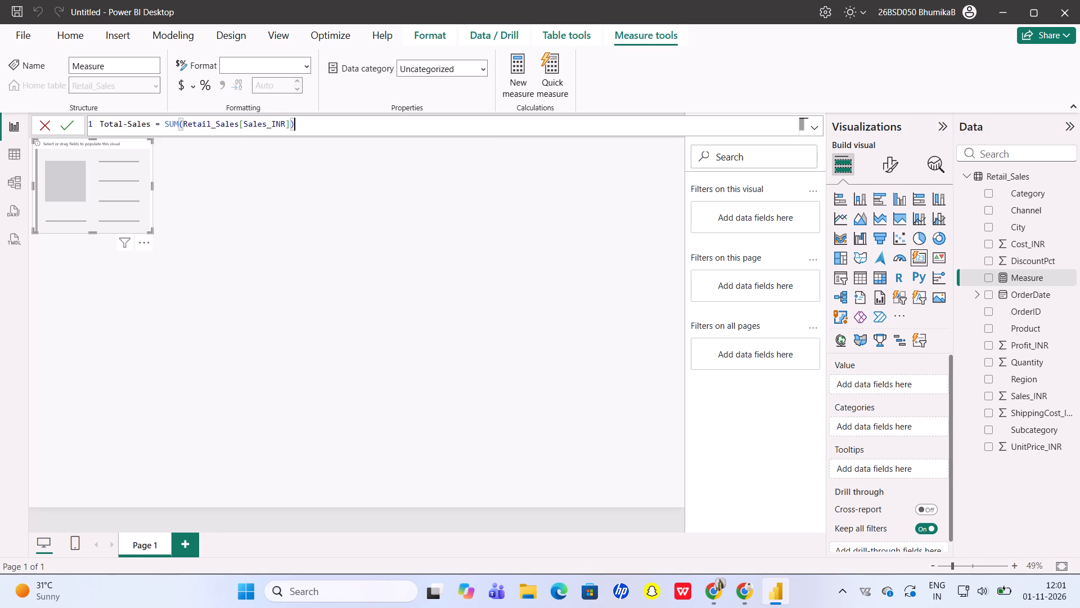
pyautogui.press('Return')
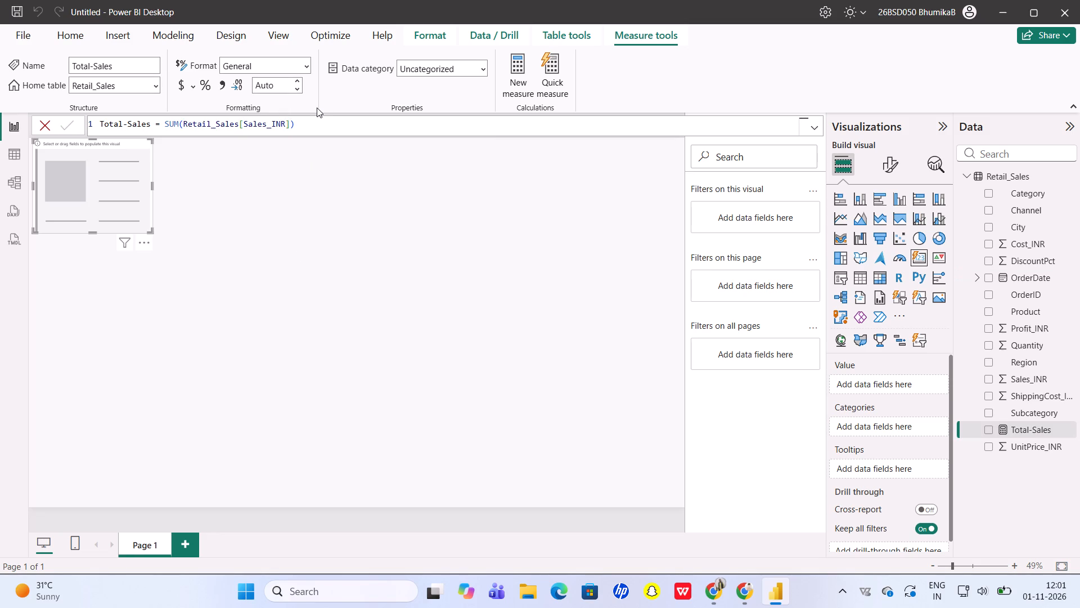
pyautogui.click(65, 126)
# Add the Total-Sales measure as the value of the empty Card visual.
pyautogui.click(988, 428)
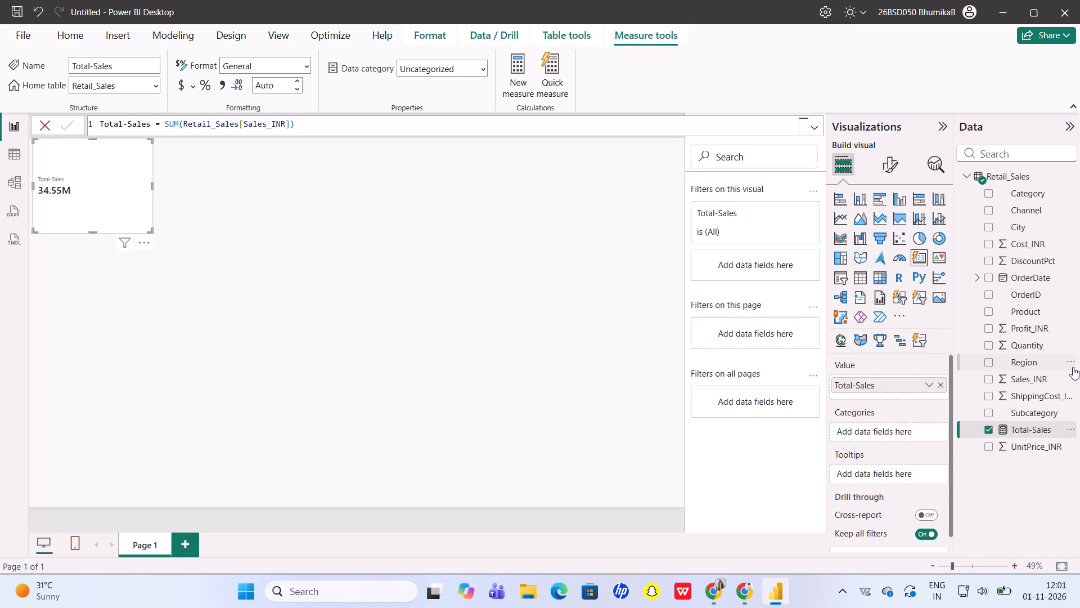
# Add a second empty Card visual to Page 1 and place it directly beside the Total-Sales card, aligned along the top.
pyautogui.click(530, 297)
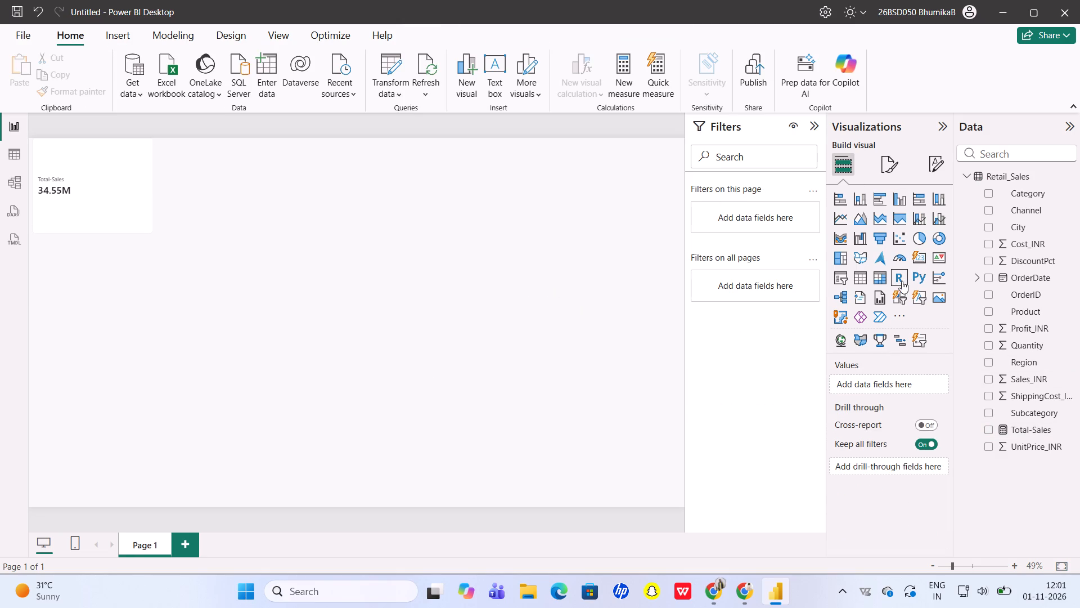
pyautogui.click(915, 259)
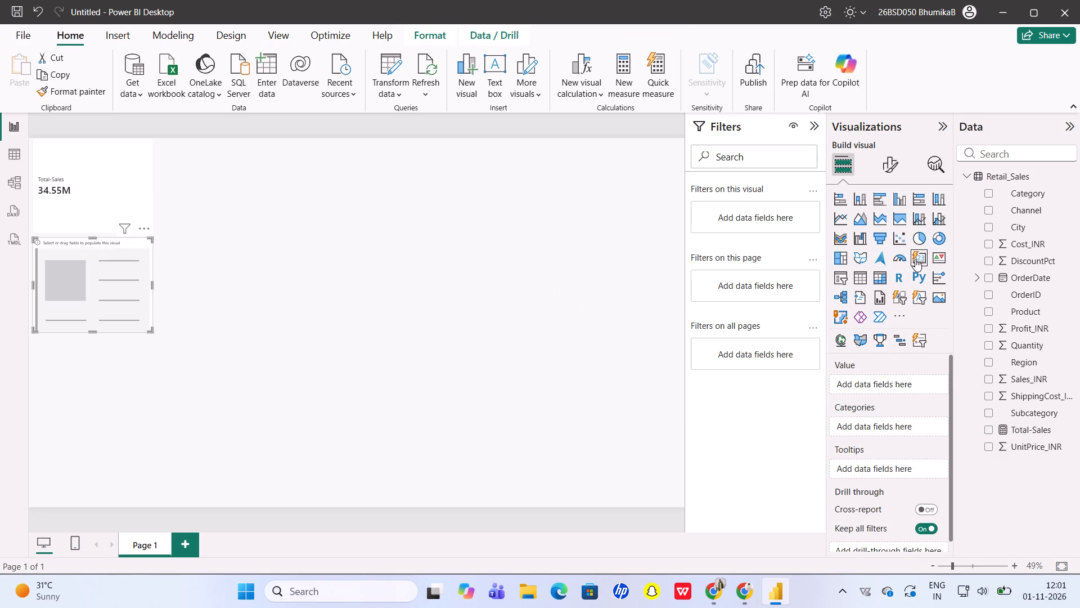
pyautogui.moveTo(93, 298); pyautogui.dragTo(256, 210)
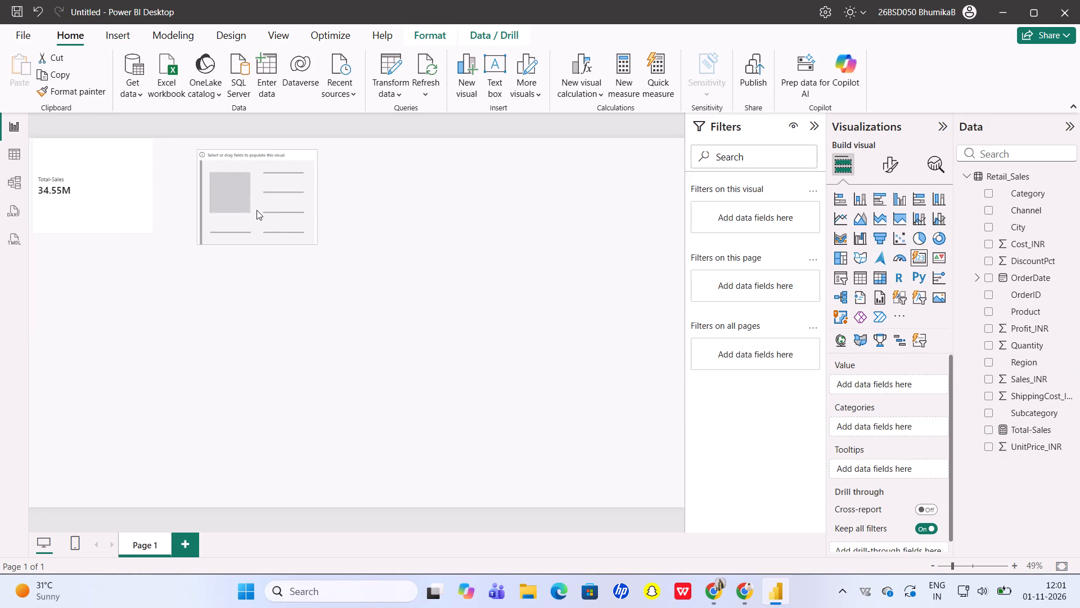
pyautogui.moveTo(256, 210); pyautogui.dragTo(199, 203)
pyautogui.moveTo(204, 203); pyautogui.dragTo(223, 173)
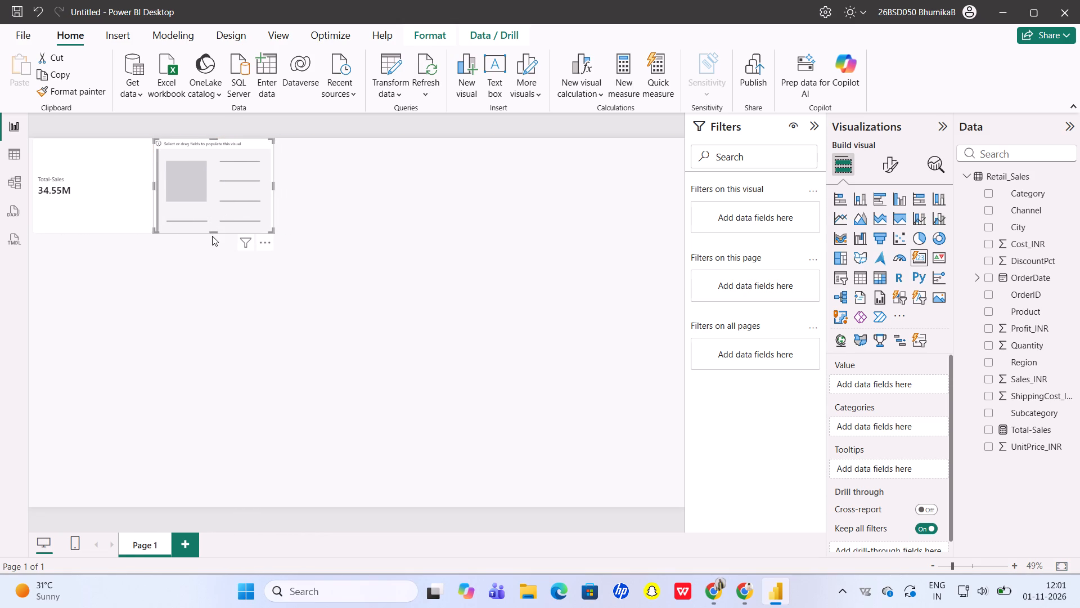
pyautogui.click(212, 236)
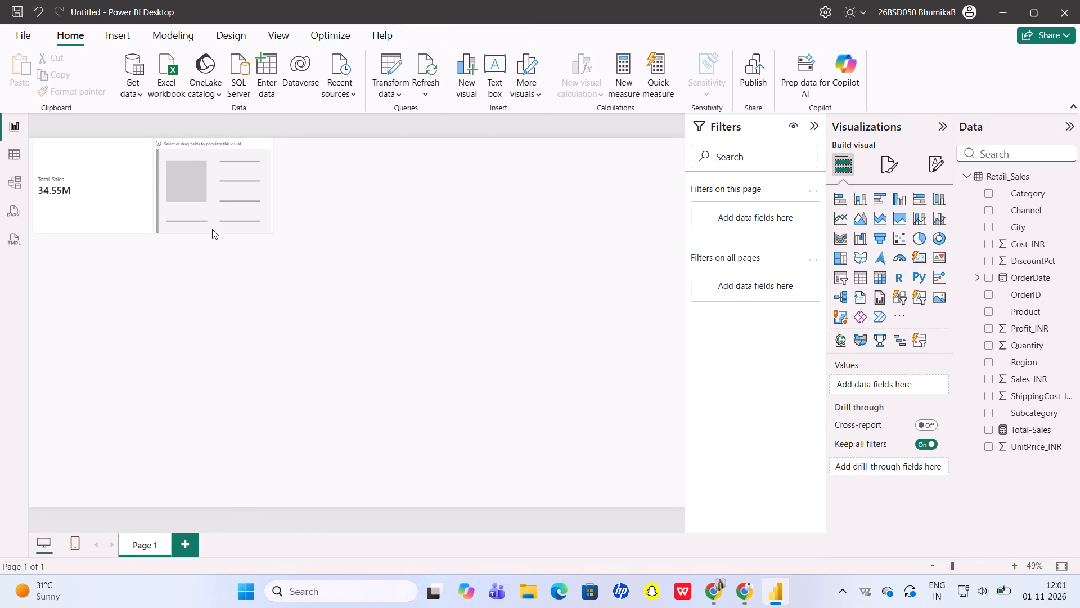
pyautogui.click(212, 226)
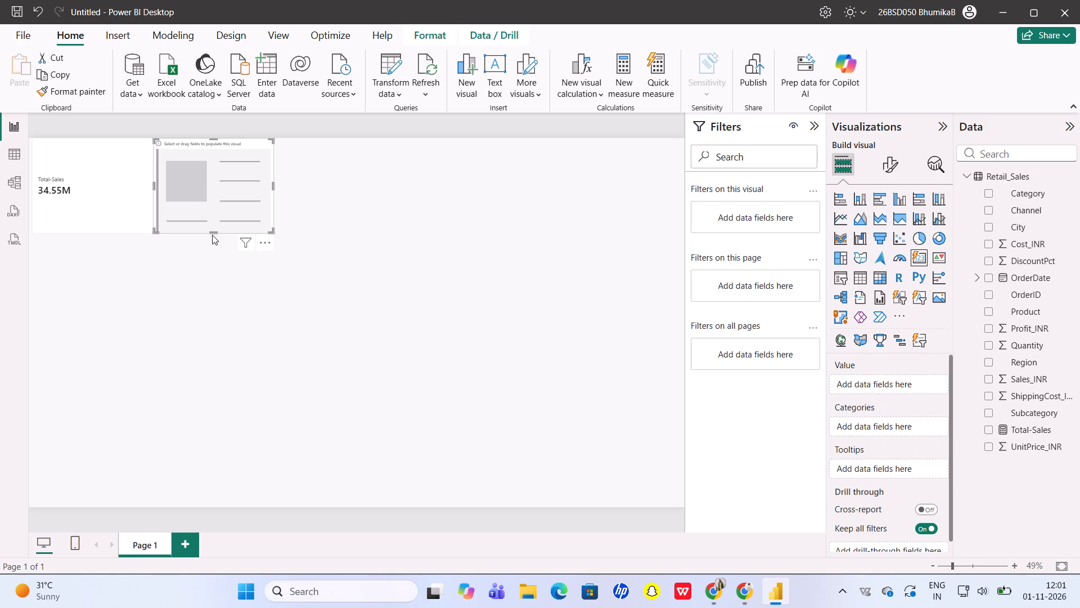
pyautogui.click(212, 231)
# Create a new measure in Retail_Sales with the formula Total_profit = SUM(Retail_Sales[Profit_INR]).
pyautogui.click(617, 74)
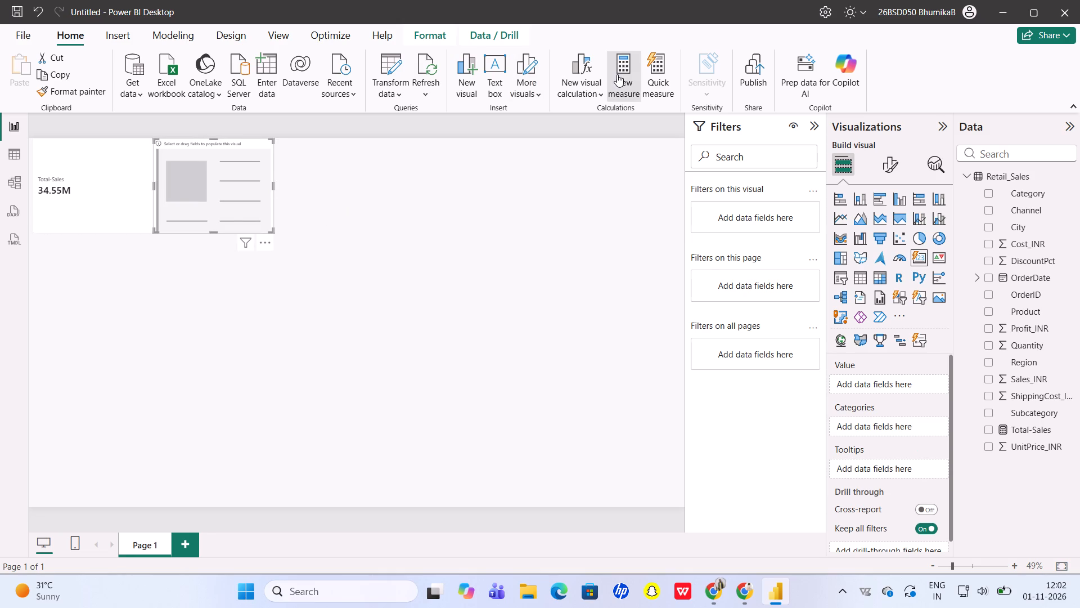
pyautogui.press('BackSpace')
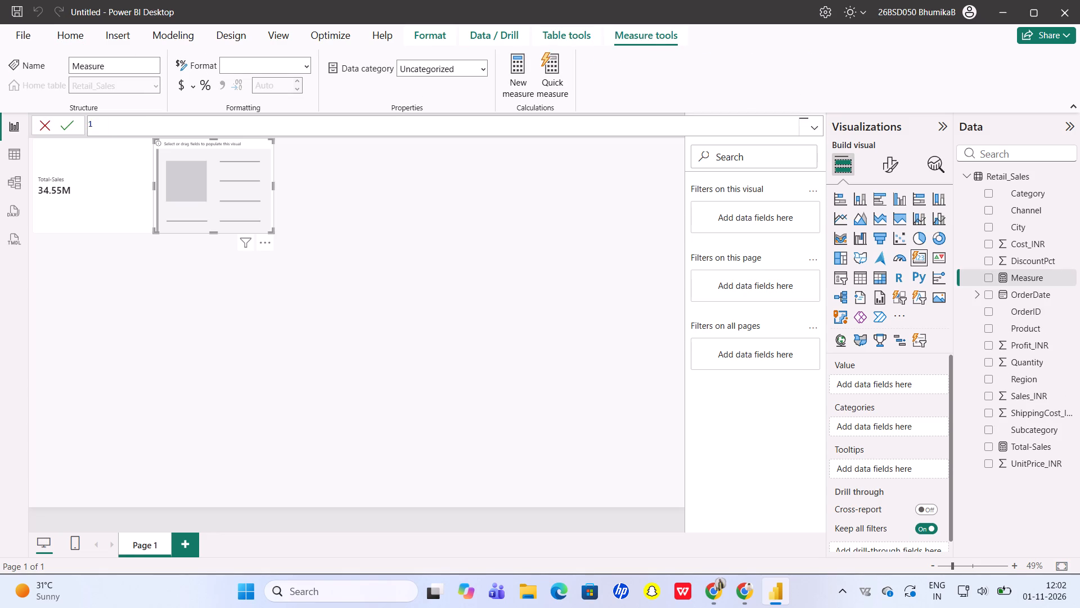
pyautogui.write('Total')
pyautogui.hotkey('shift', '_')
pyautogui.write('profit')
pyautogui.press('space')
pyautogui.press('BackSpace')
pyautogui.press('space')
pyautogui.write('-')
pyautogui.press('BackSpace')
pyautogui.write('=')
pyautogui.press('space')
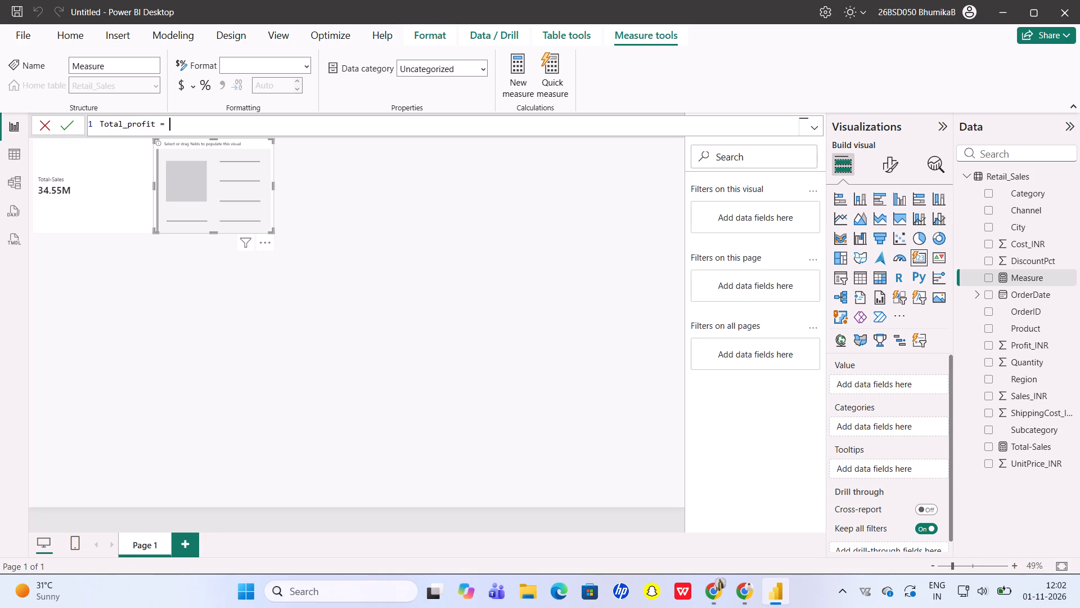
pyautogui.hotkey('shift', 's')
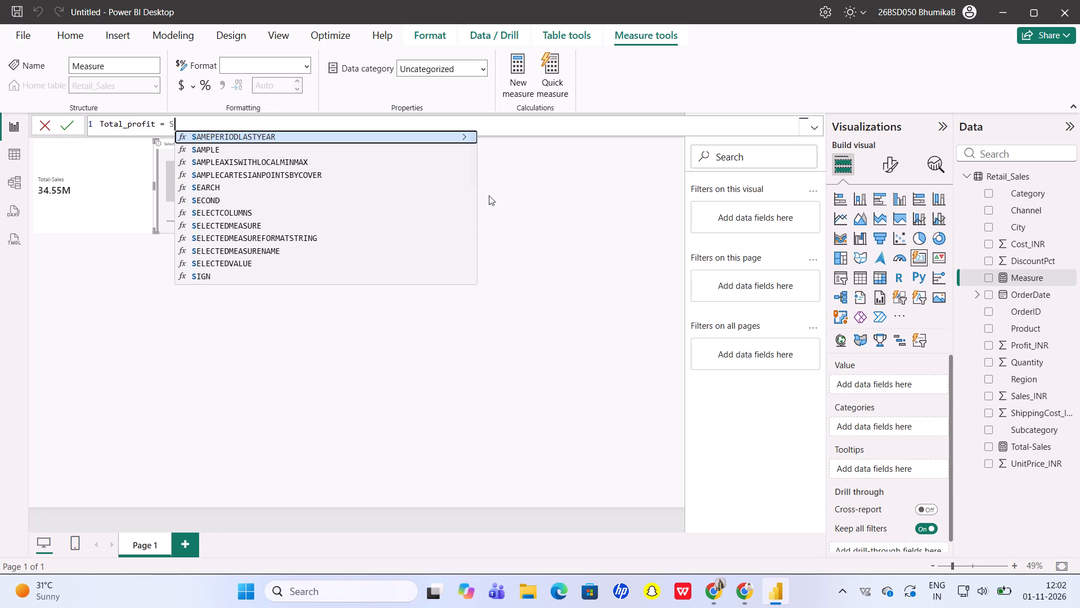
pyautogui.scroll(-5, 390, 204)
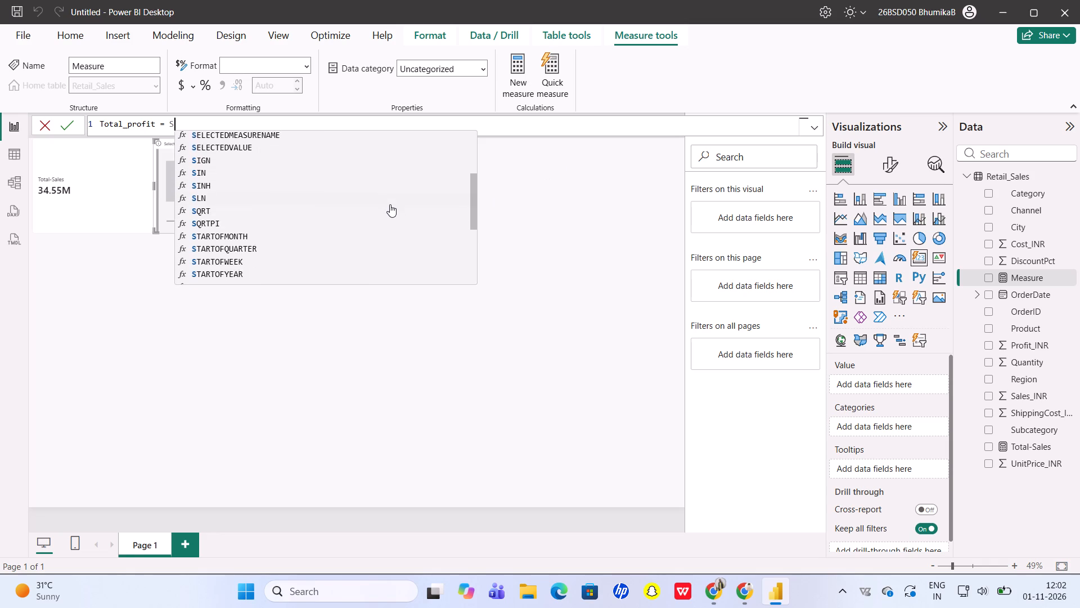
pyautogui.scroll(-5, 390, 204)
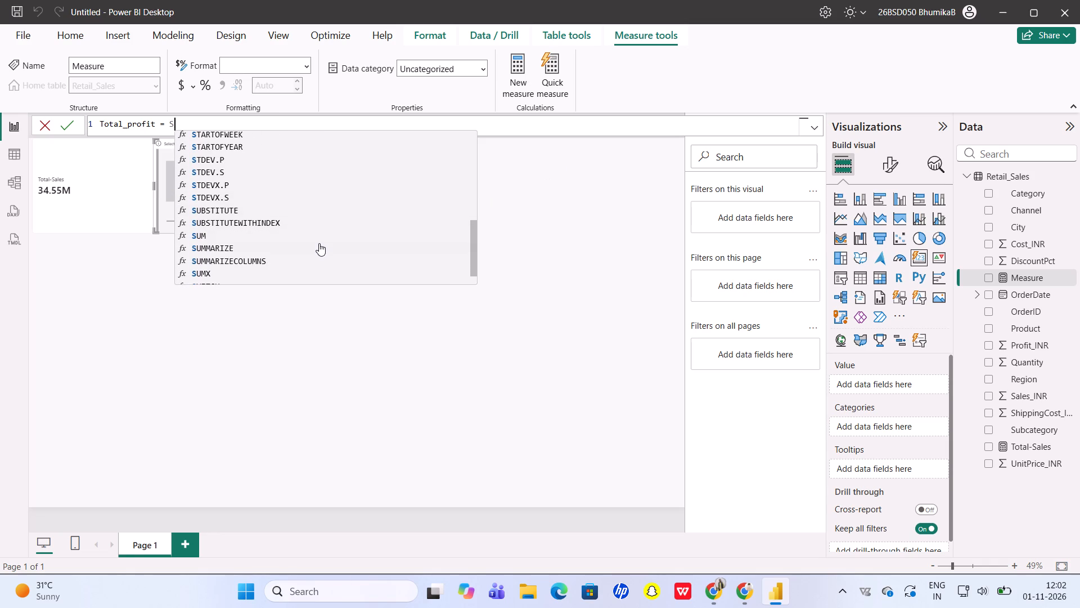
pyautogui.click(319, 244)
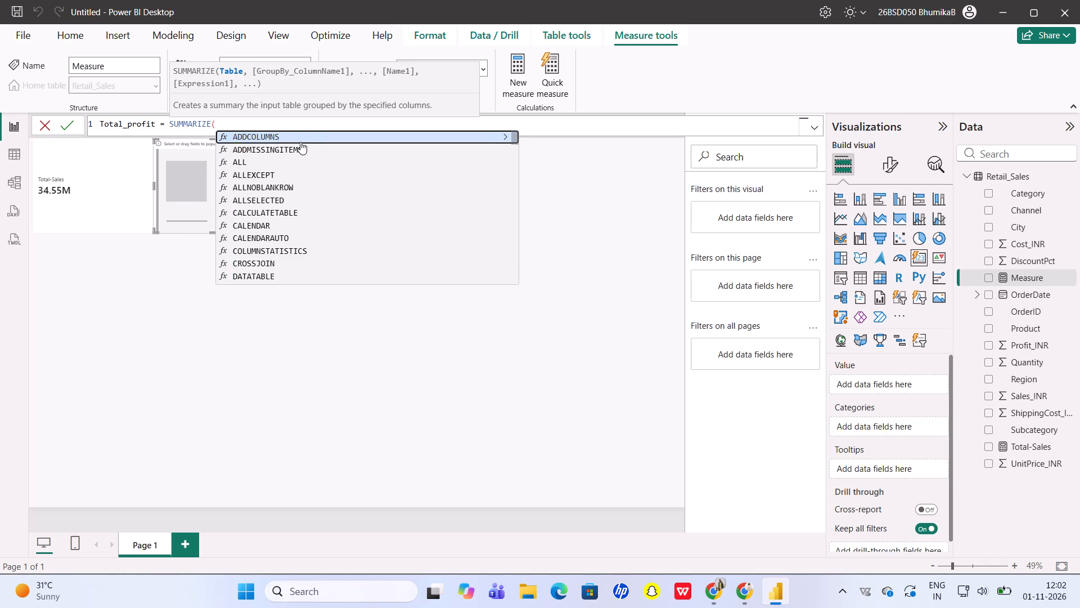
pyautogui.press('BackSpace')
pyautogui.press('BackSpace')
pyautogui.press('BackSpace')
pyautogui.press('BackSpace')
pyautogui.press('BackSpace')
pyautogui.press('BackSpace')
pyautogui.press('BackSpace')
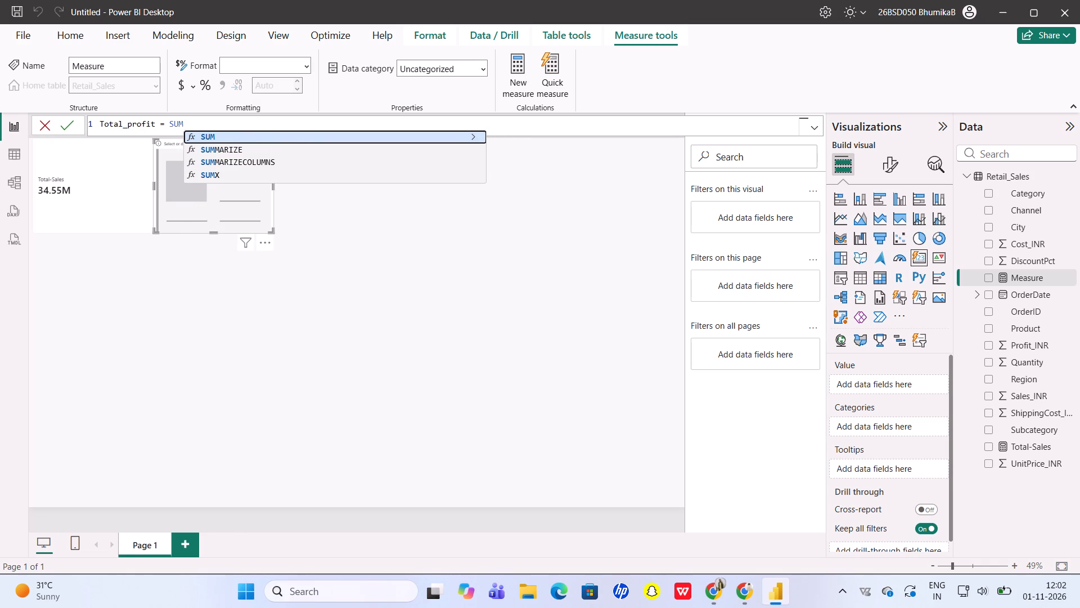
pyautogui.click(316, 134)
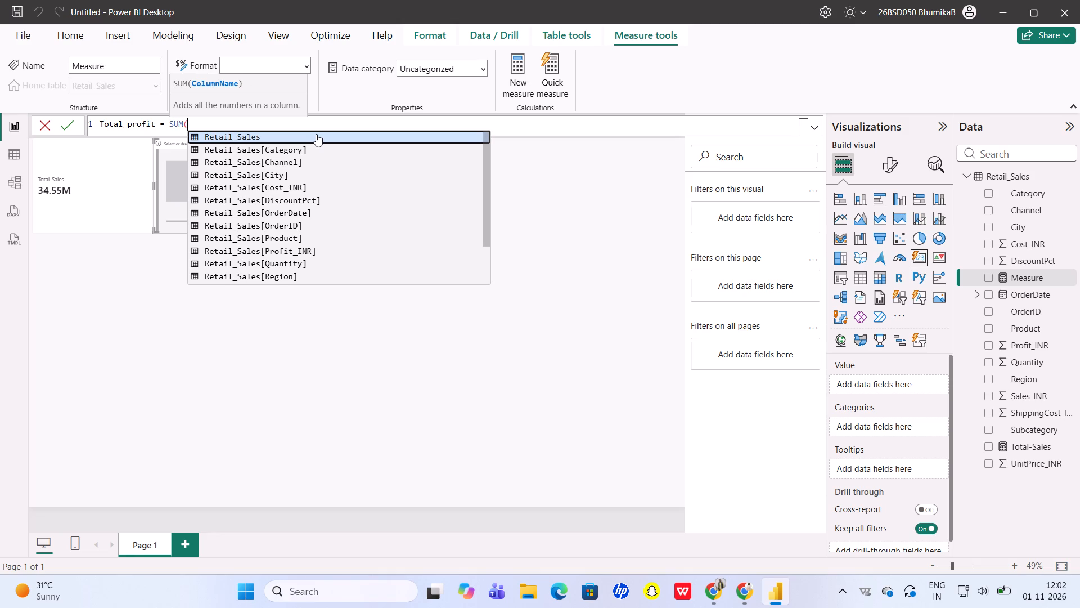
pyautogui.click(283, 249)
pyautogui.hotkey('shift', ')')
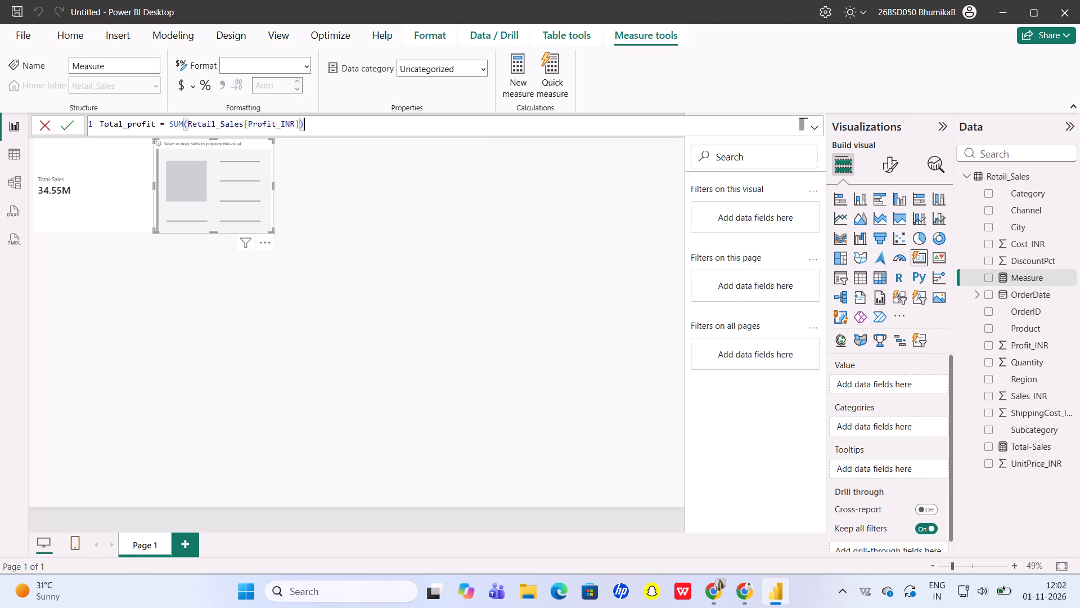
pyautogui.press('Return')
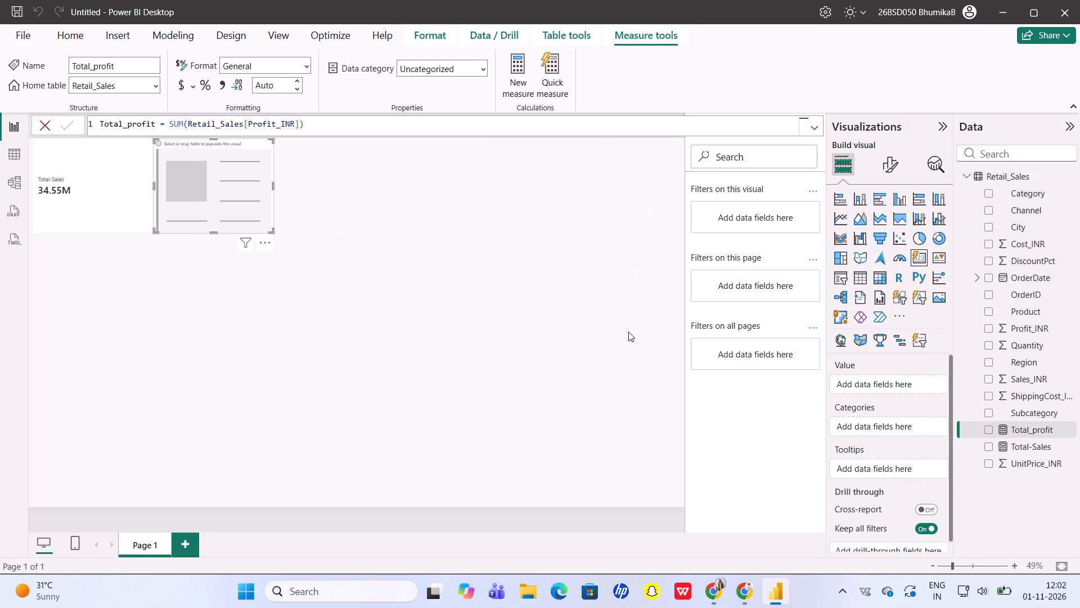
# Add the Total_profit measure as the value of the second, empty Card visual and deselect the card.
pyautogui.click(990, 431)
pyautogui.click(436, 322)
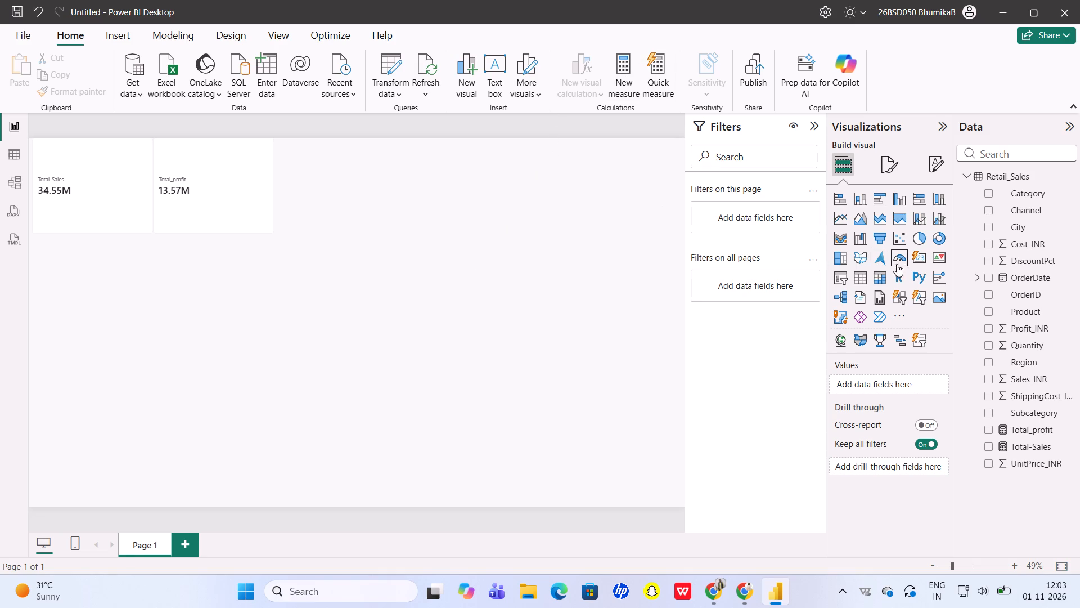
# Add a third empty Card visual to Page 1 and place it directly beside the Total_profit card, aligned along the top.
pyautogui.click(925, 256)
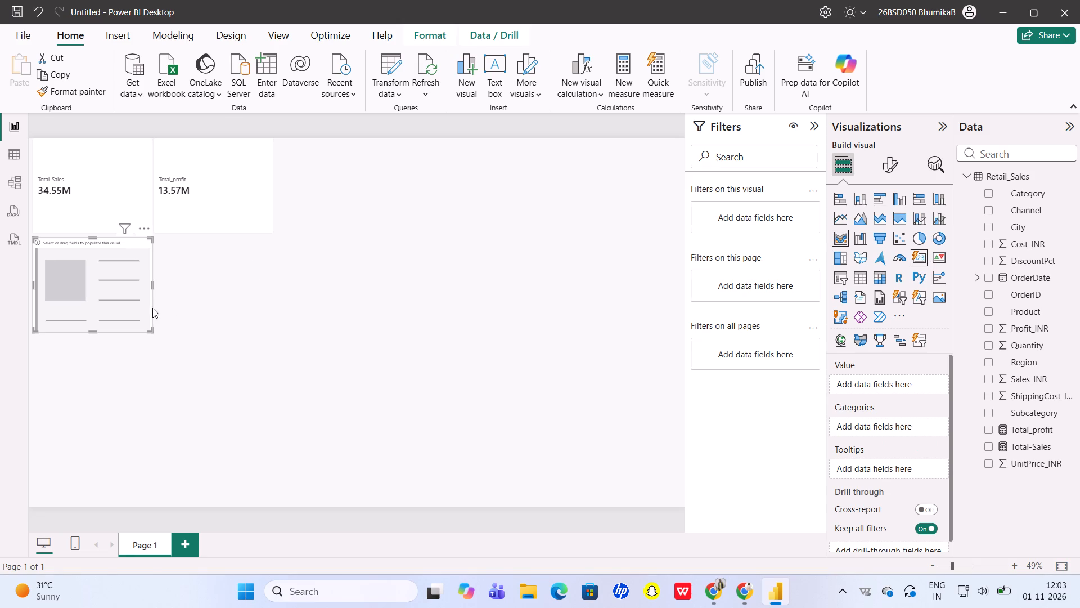
pyautogui.moveTo(140, 305); pyautogui.dragTo(344, 251)
pyautogui.moveTo(344, 251); pyautogui.dragTo(403, 176)
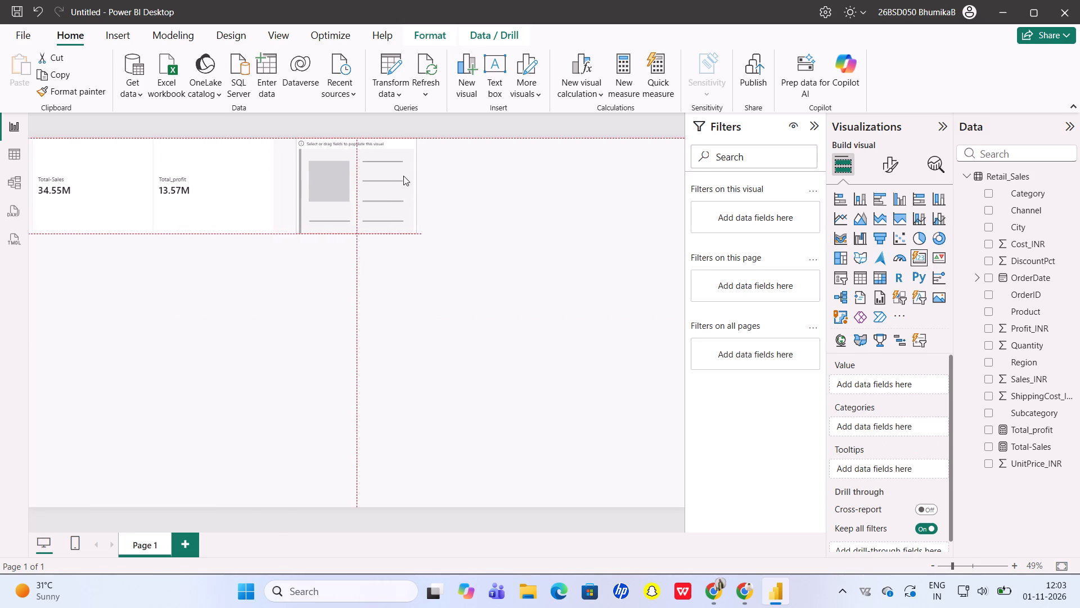
pyautogui.moveTo(403, 176); pyautogui.dragTo(385, 169)
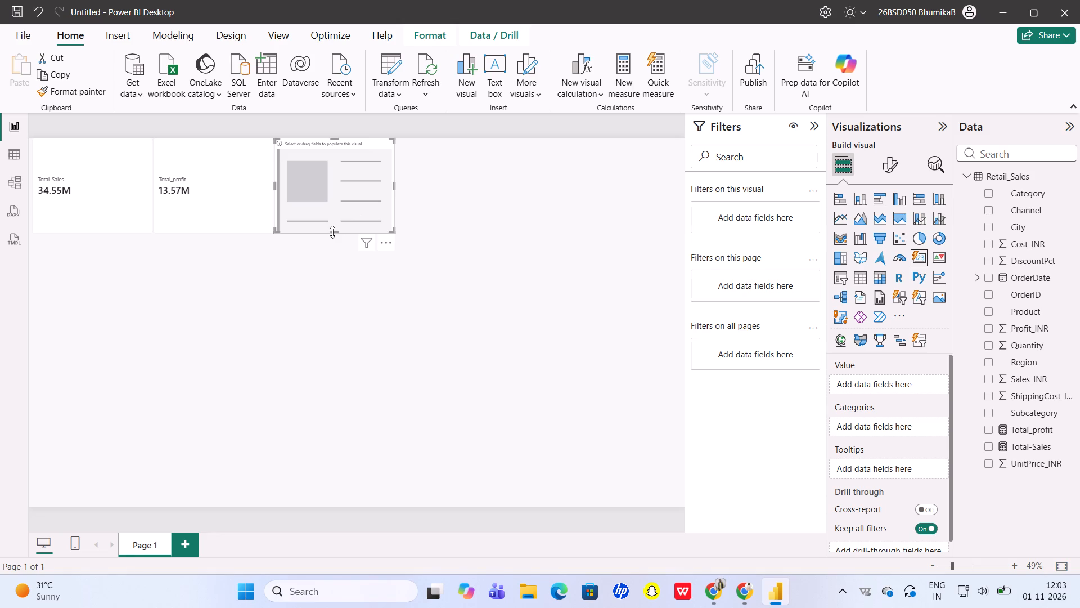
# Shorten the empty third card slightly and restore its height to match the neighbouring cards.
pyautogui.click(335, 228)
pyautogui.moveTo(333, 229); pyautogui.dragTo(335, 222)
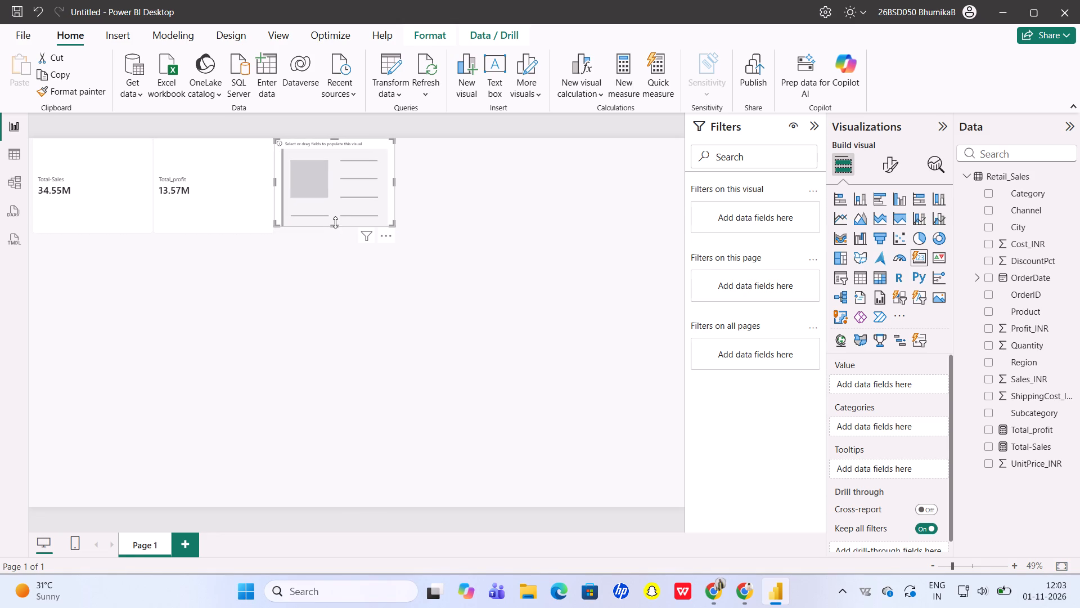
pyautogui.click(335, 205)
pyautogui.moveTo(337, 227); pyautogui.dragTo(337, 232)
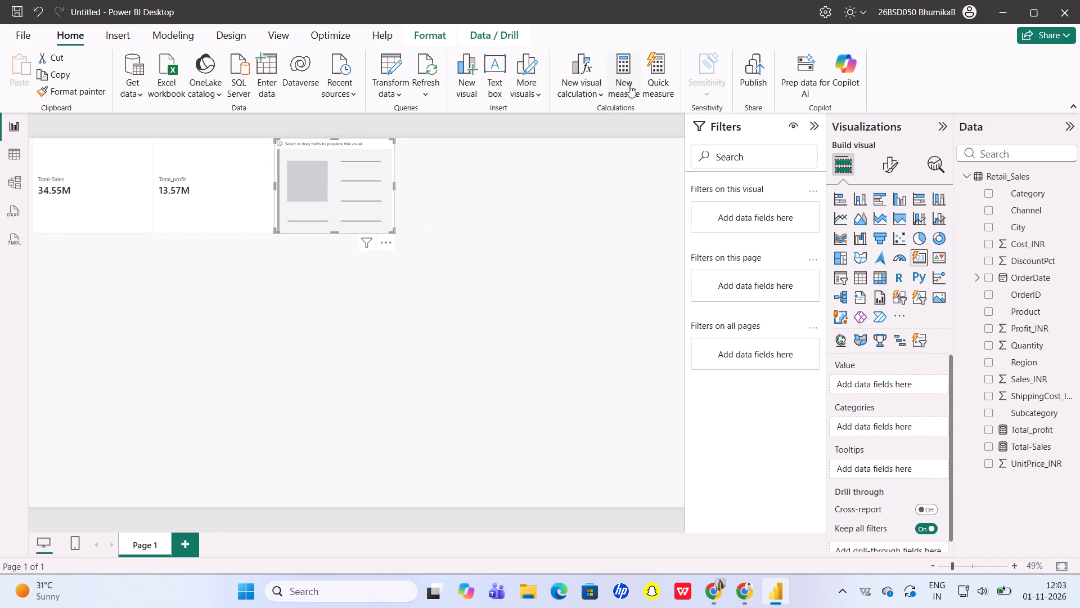
# Create a new measure in Retail_Sales with the formula Total_orders = DISTINCTCOUNT(Retail_Sales[OrderID]).
pyautogui.click(629, 85)
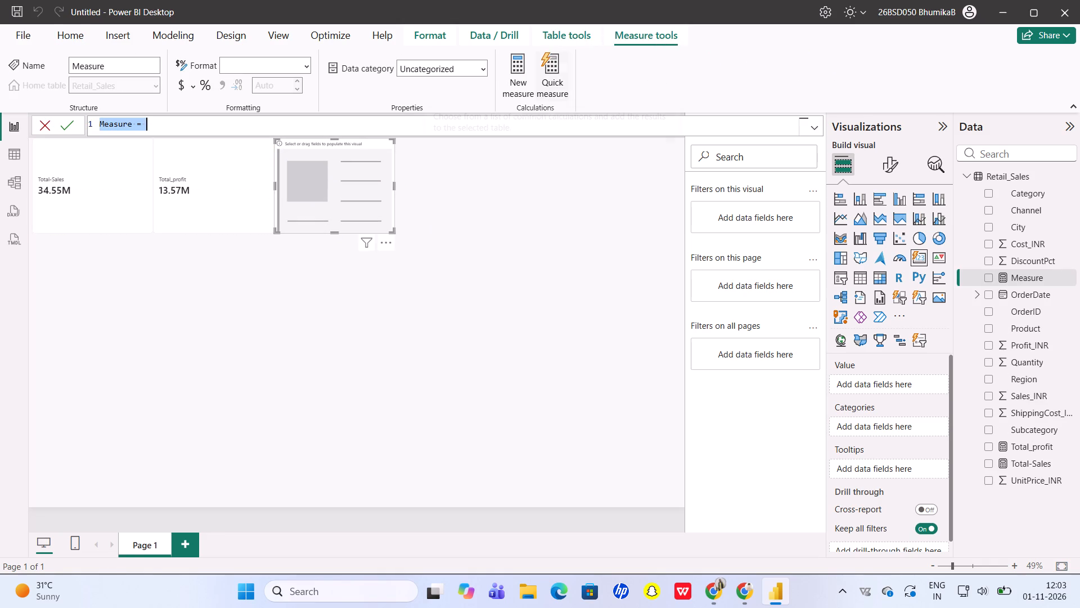
pyautogui.press('BackSpace')
pyautogui.write('Total')
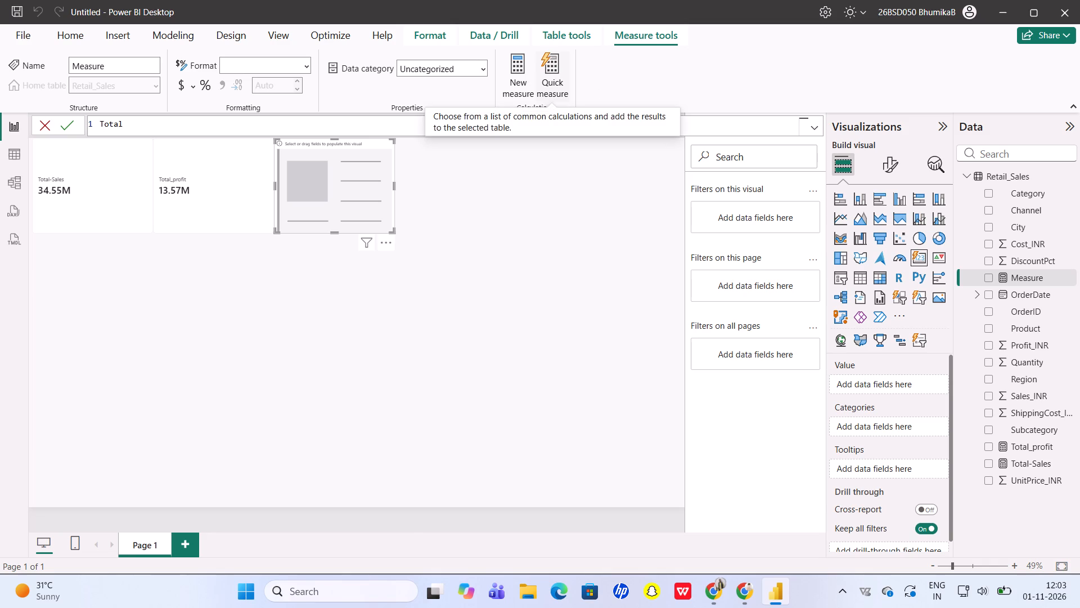
pyautogui.write('_orders =')
pyautogui.press('space')
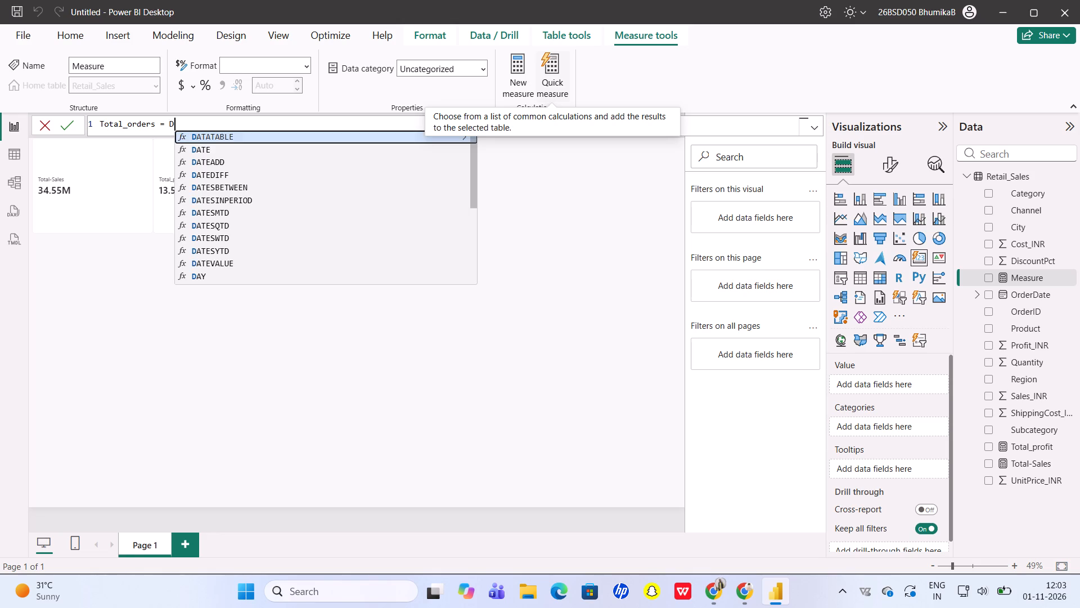
pyautogui.click(372, 163)
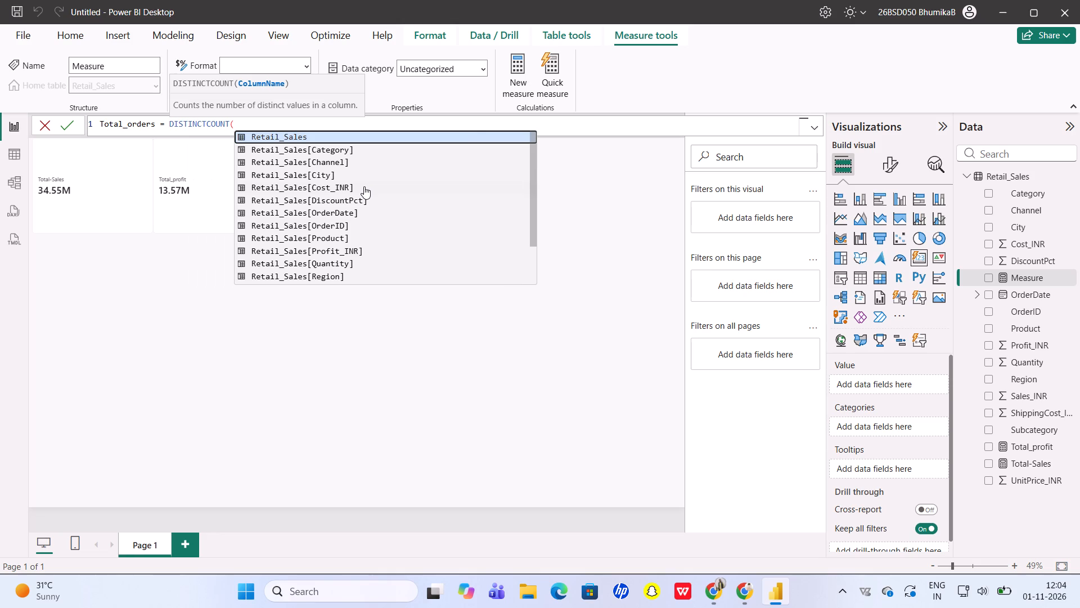
pyautogui.click(339, 224)
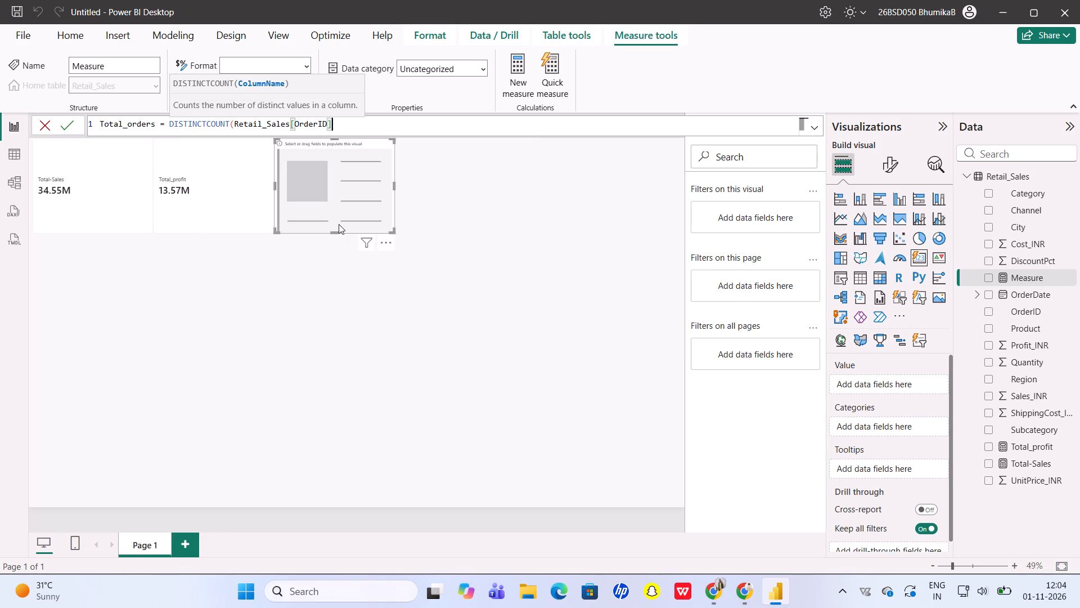
pyautogui.hotkey('shift', '+')
pyautogui.press('BackSpace')
pyautogui.hotkey('shift', ')')
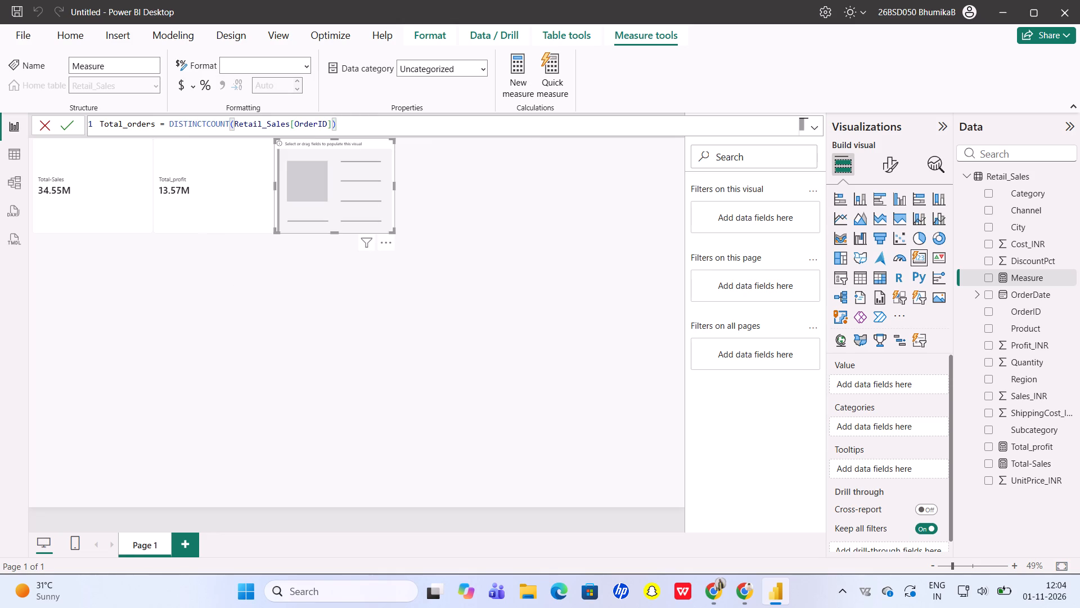
pyautogui.press('Return')
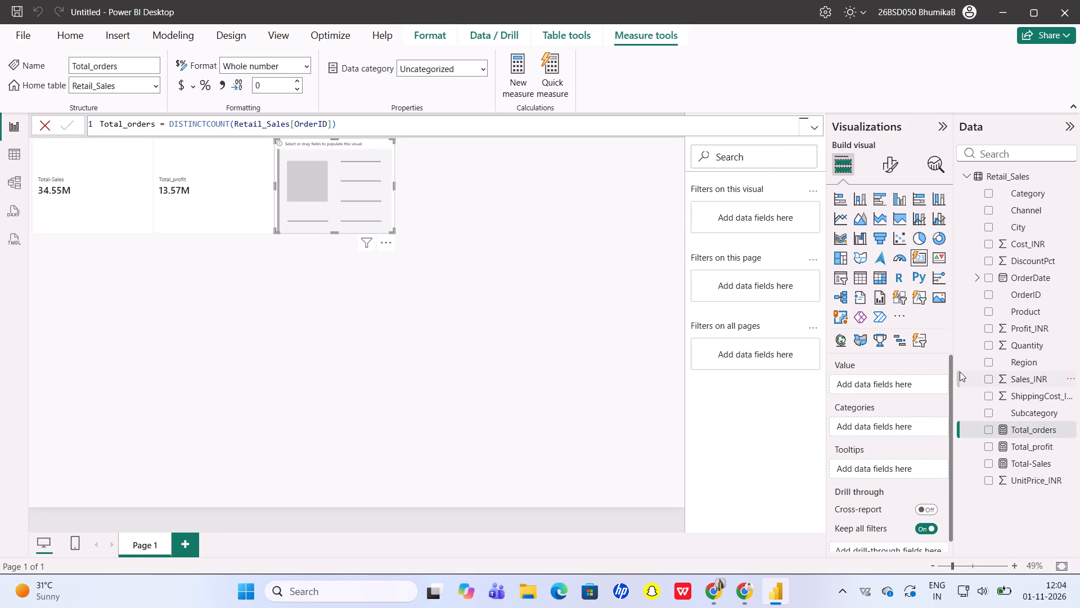
# Add the Total_orders measure as the value of the third, empty Card visual and deselect the card.
pyautogui.click(989, 427)
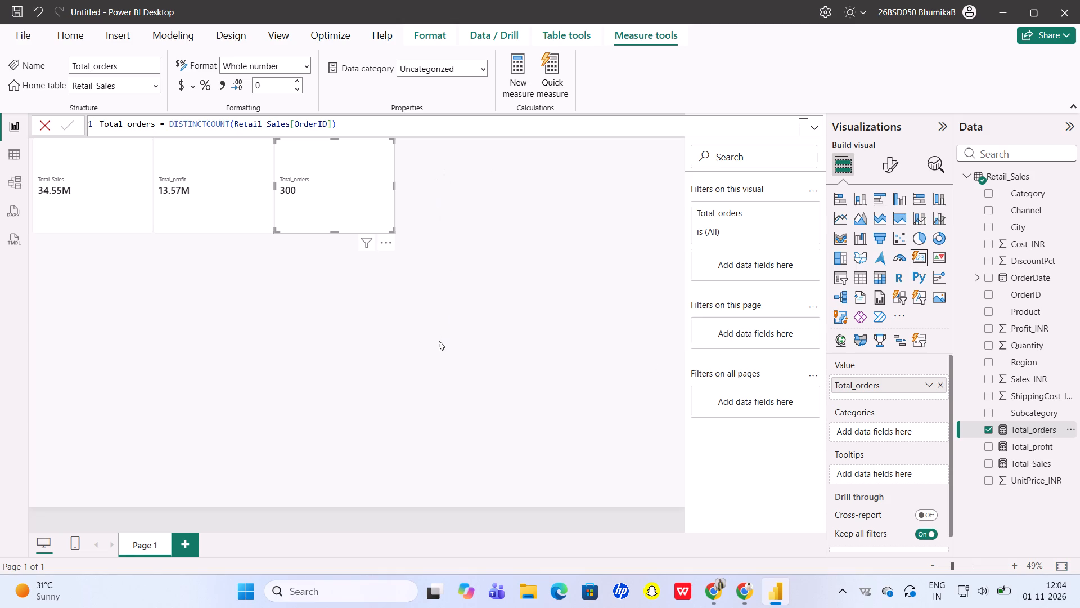
pyautogui.click(474, 211)
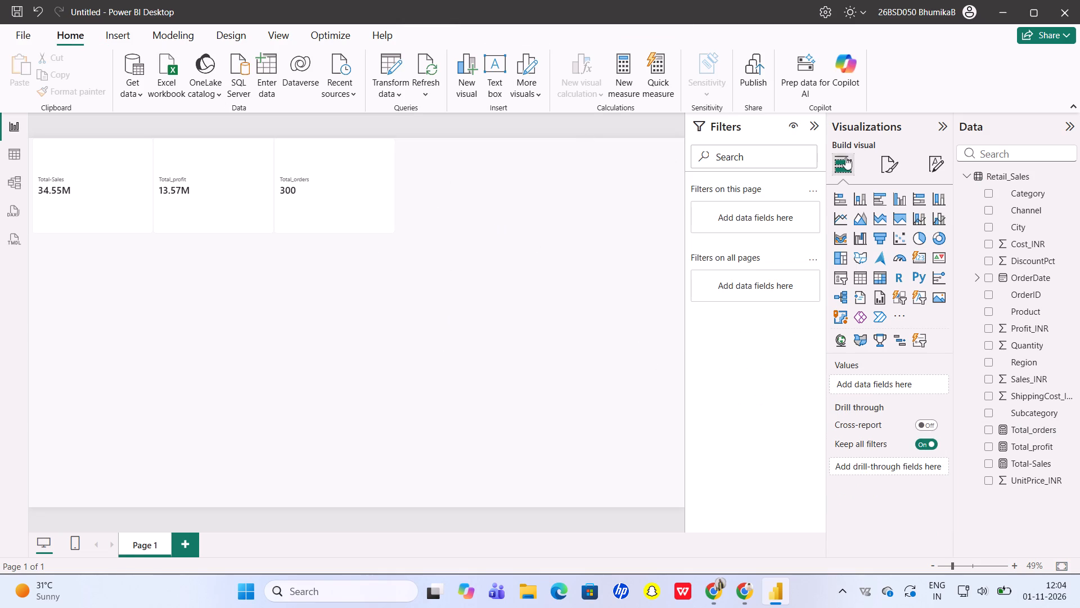
# Add a fourth empty Card visual to Page 1, place it directly beside the Total_orders card aligned along the top, and keep it selected.
pyautogui.click(922, 262)
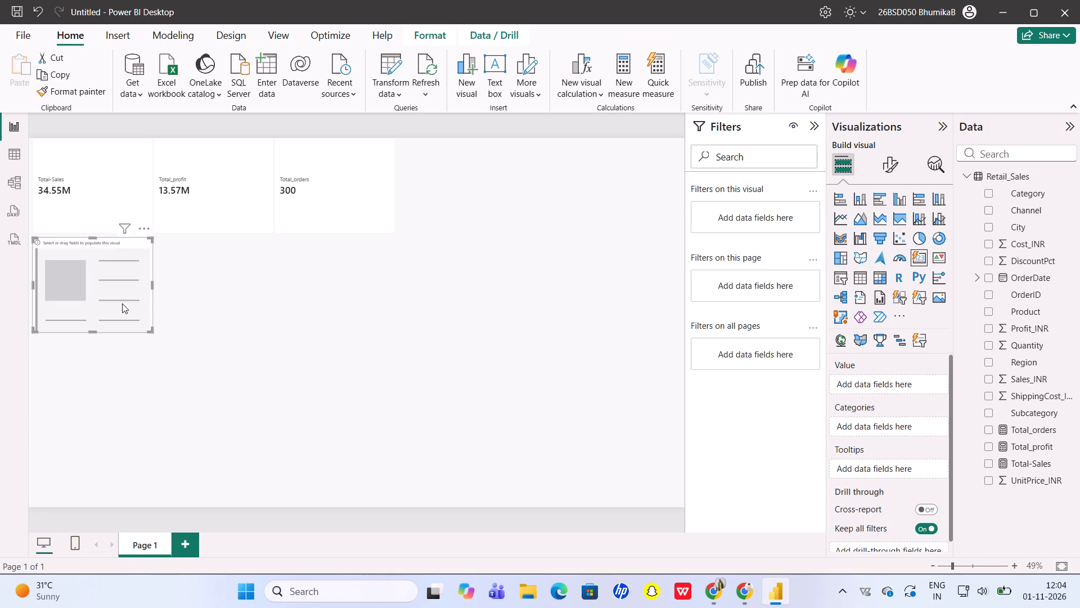
pyautogui.moveTo(122, 303); pyautogui.dragTo(474, 162)
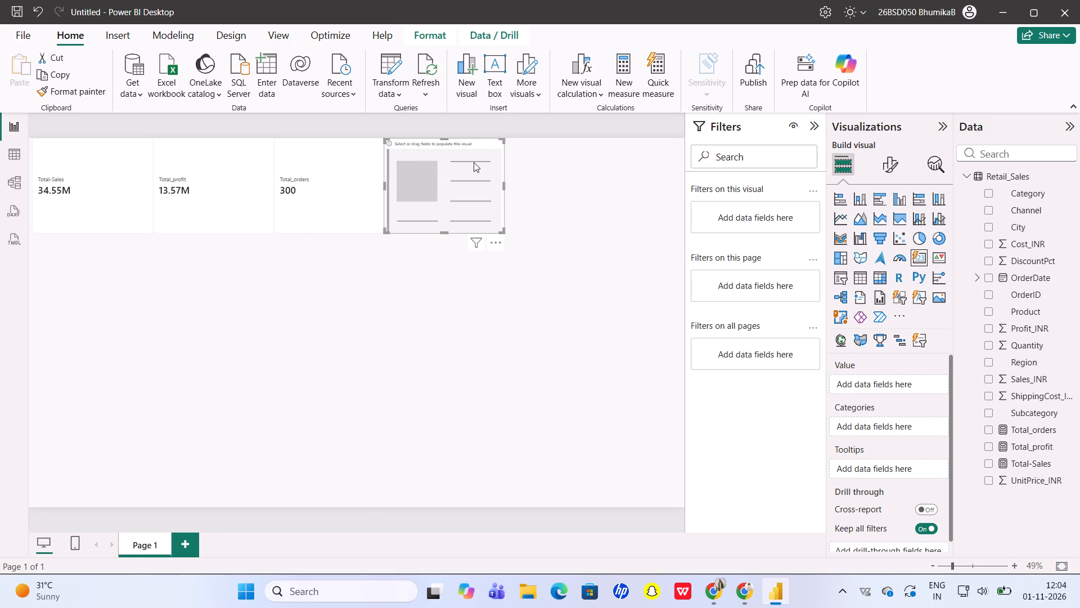
pyautogui.moveTo(474, 162); pyautogui.dragTo(474, 162)
pyautogui.moveTo(474, 162); pyautogui.dragTo(484, 160)
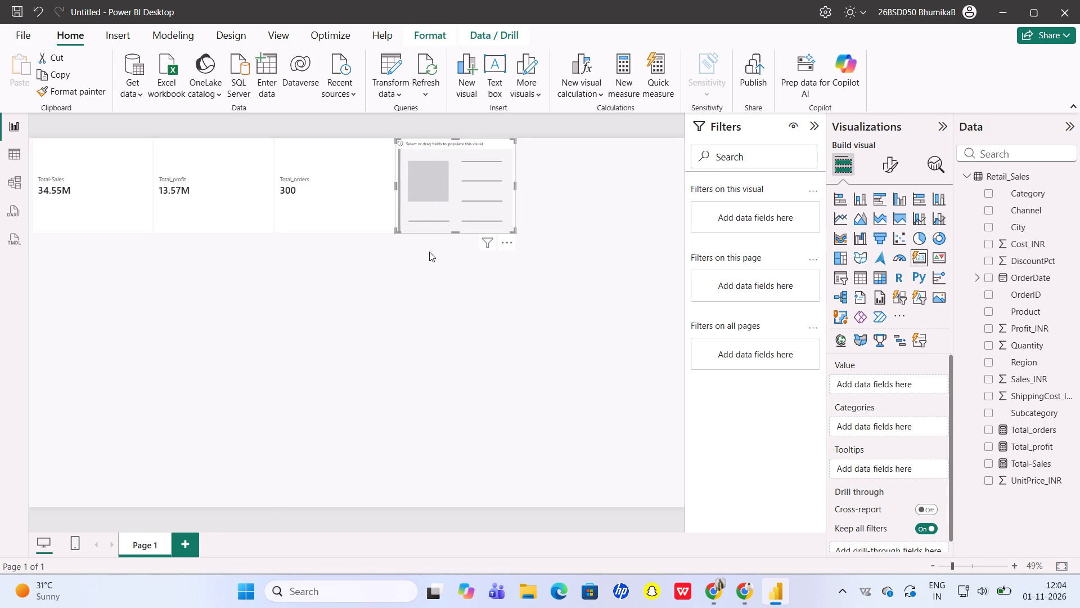
pyautogui.click(429, 252)
pyautogui.click(463, 209)
# Create a new measure in Retail_Sales with the formula Profit margin = DIVIDE([Total_profit],[Total-Sales],0).
pyautogui.click(615, 75)
pyautogui.press('BackSpace')
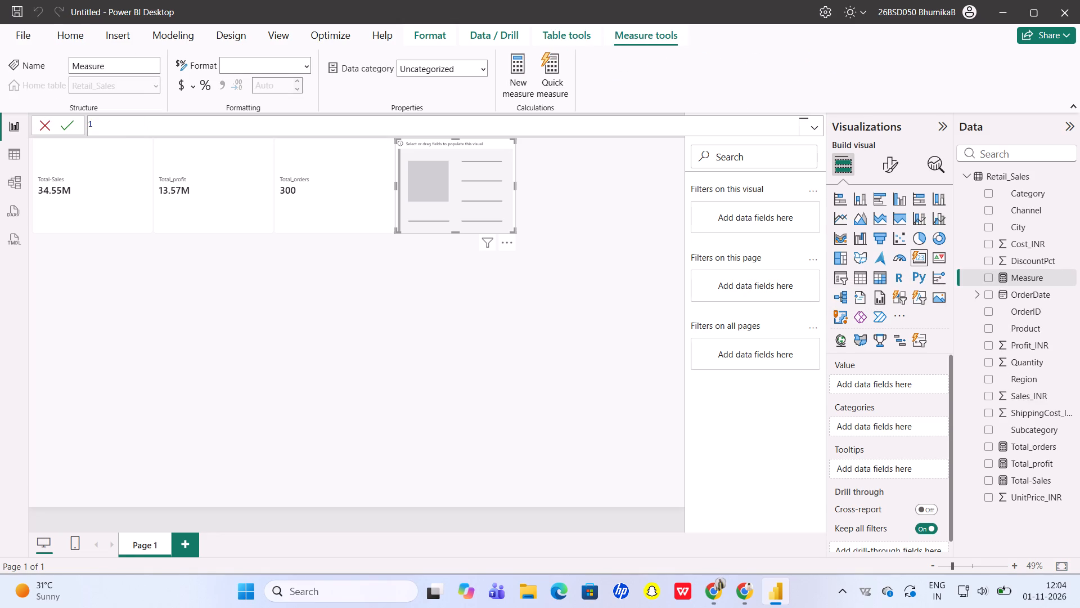
pyautogui.press('p')
pyautogui.write('rofit margin')
pyautogui.press('space')
pyautogui.write('=')
pyautogui.press('space')
pyautogui.write('DIVI')
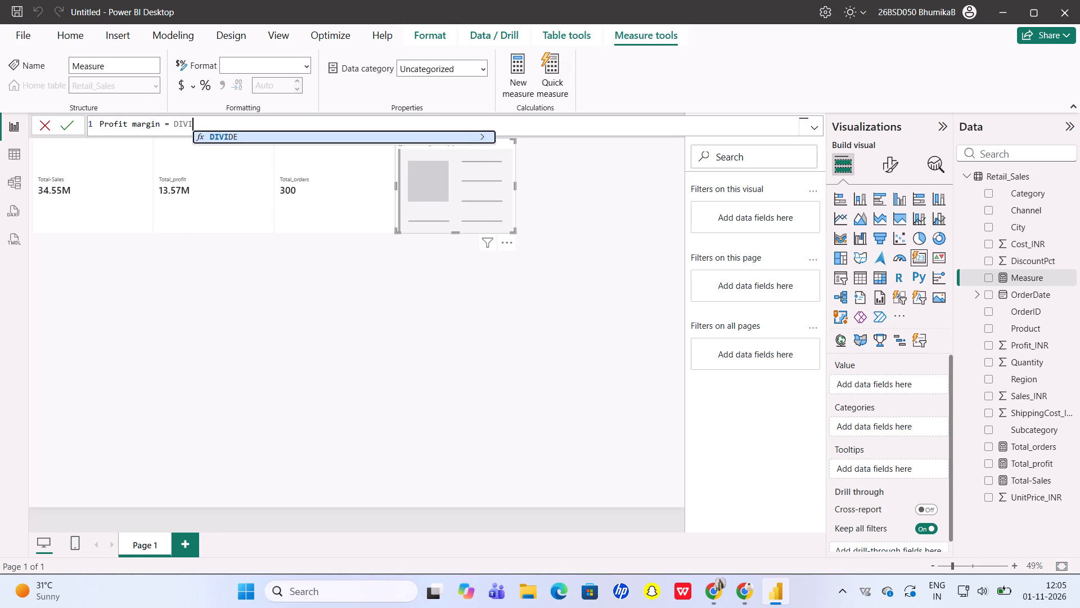
pyautogui.click(454, 136)
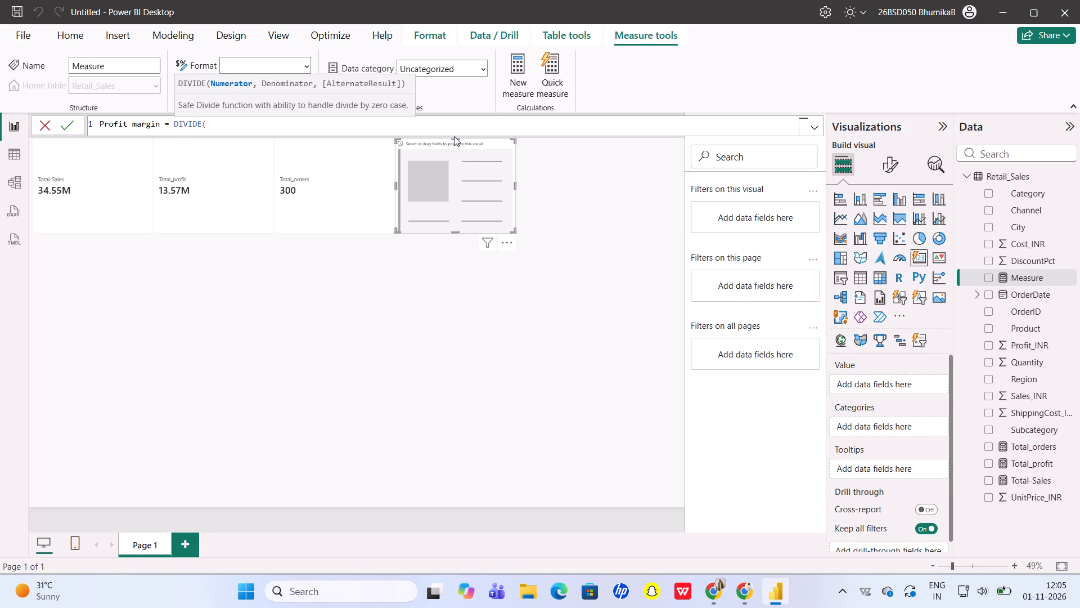
pyautogui.press('[')
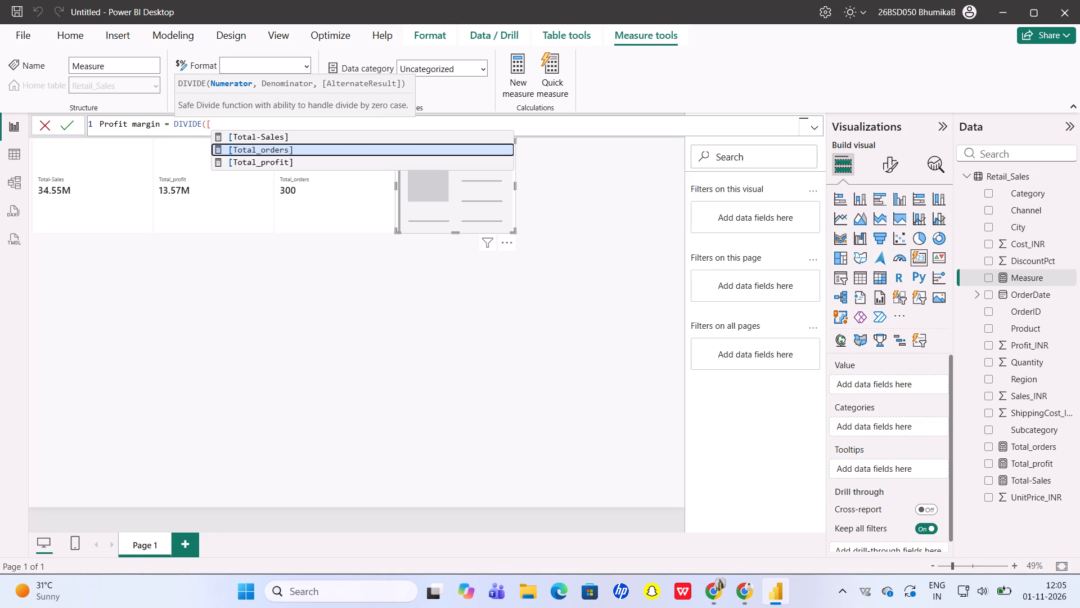
pyautogui.click(368, 163)
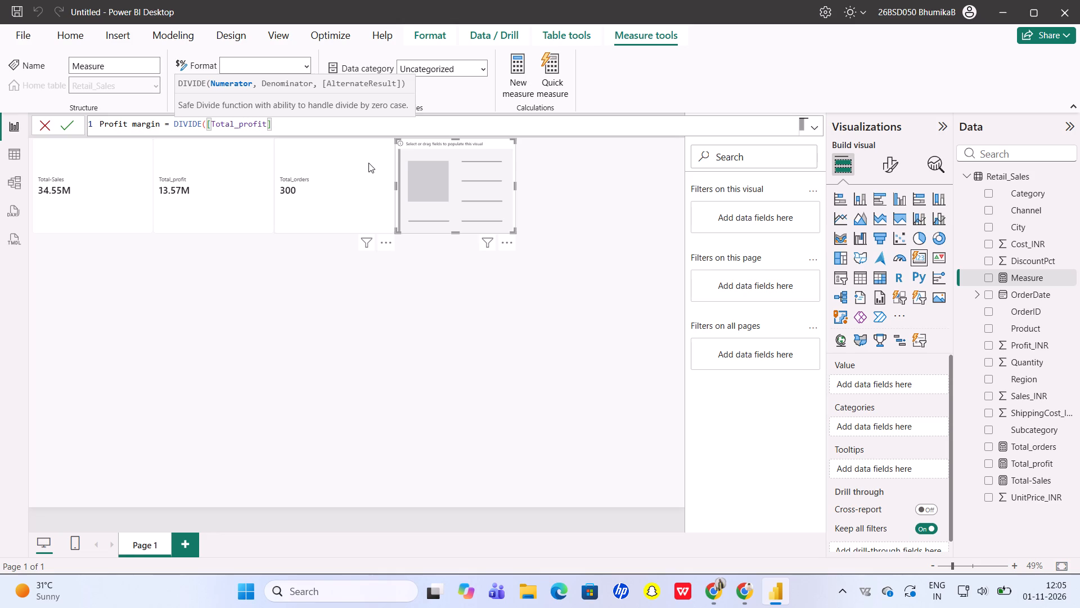
pyautogui.press(',')
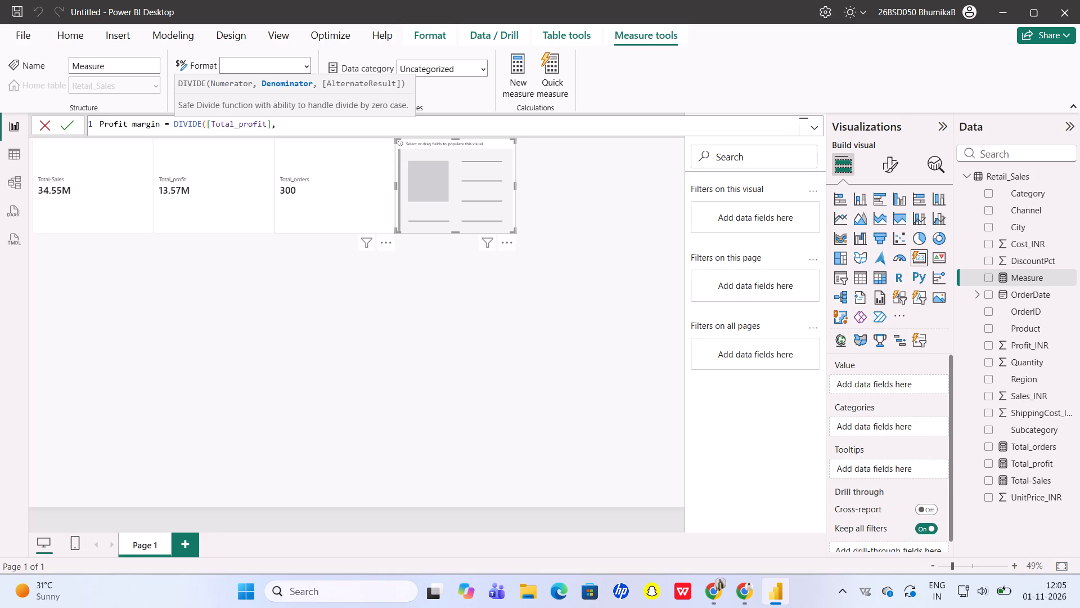
pyautogui.press('[')
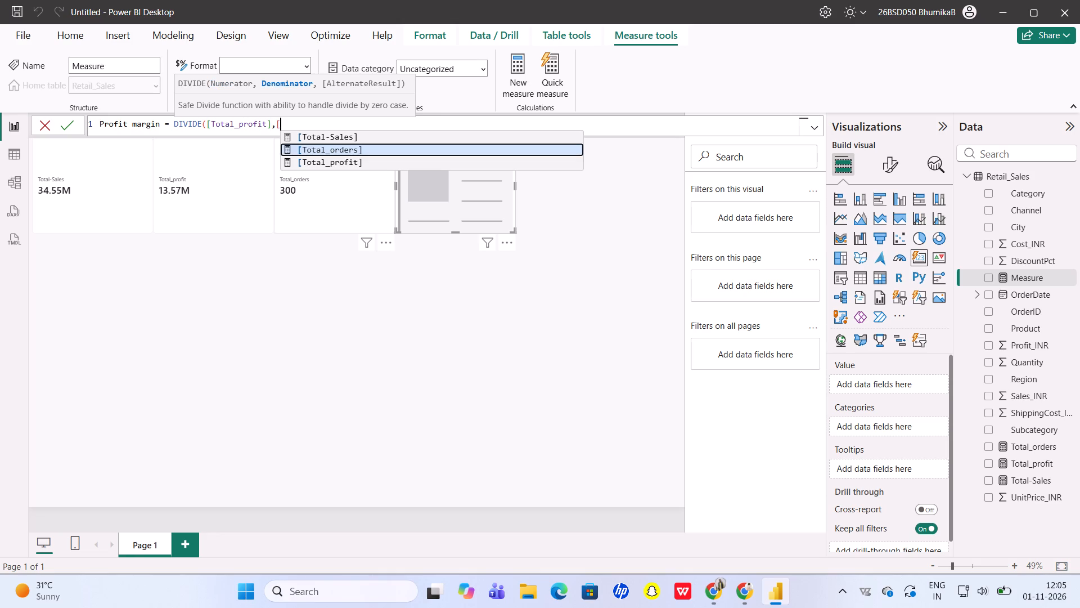
pyautogui.click(345, 136)
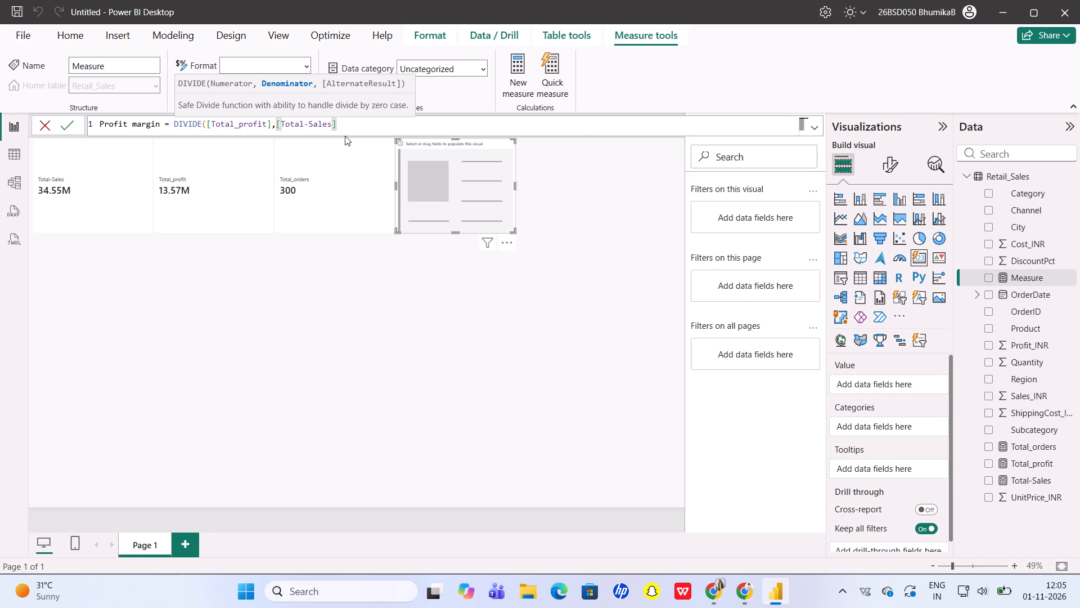
pyautogui.write(',0')
pyautogui.hotkey('shift', ')')
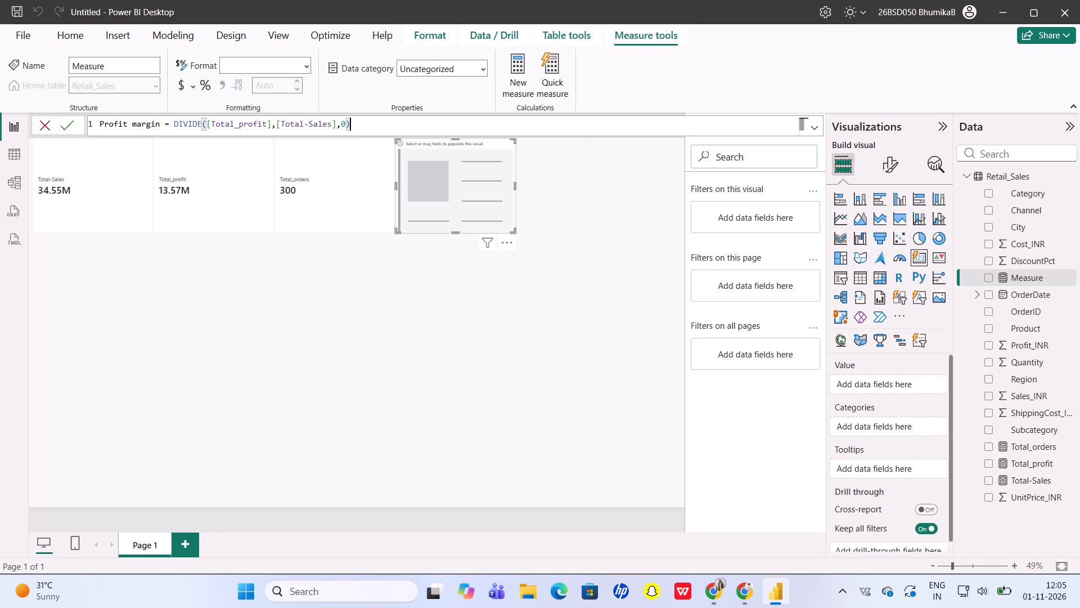
pyautogui.press('Return')
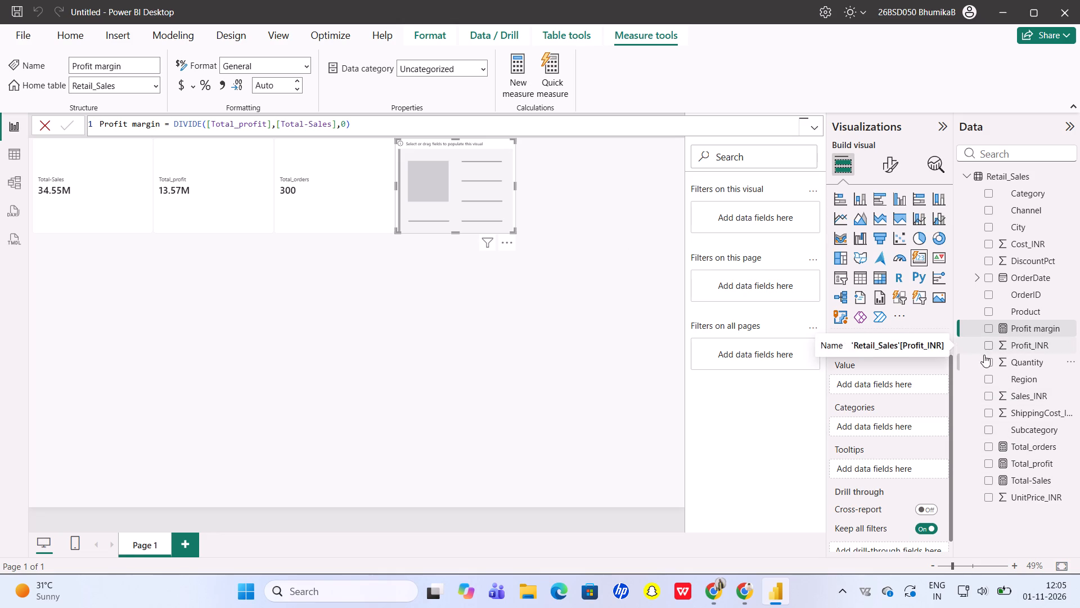
# Add the Profit margin measure as the value of the fourth, empty Card visual.
pyautogui.click(989, 329)
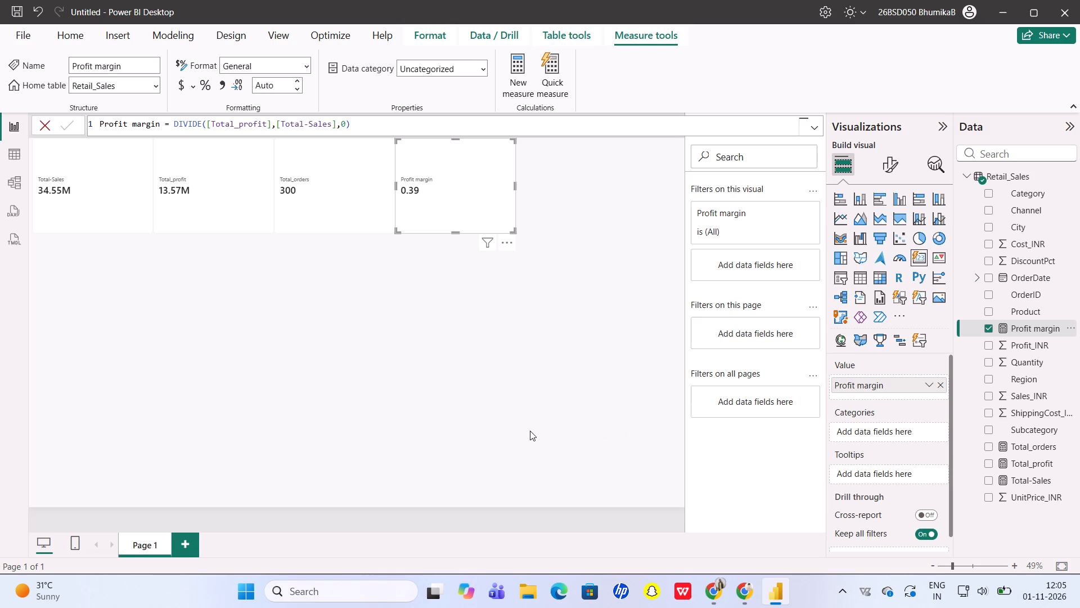
pyautogui.click(456, 227)
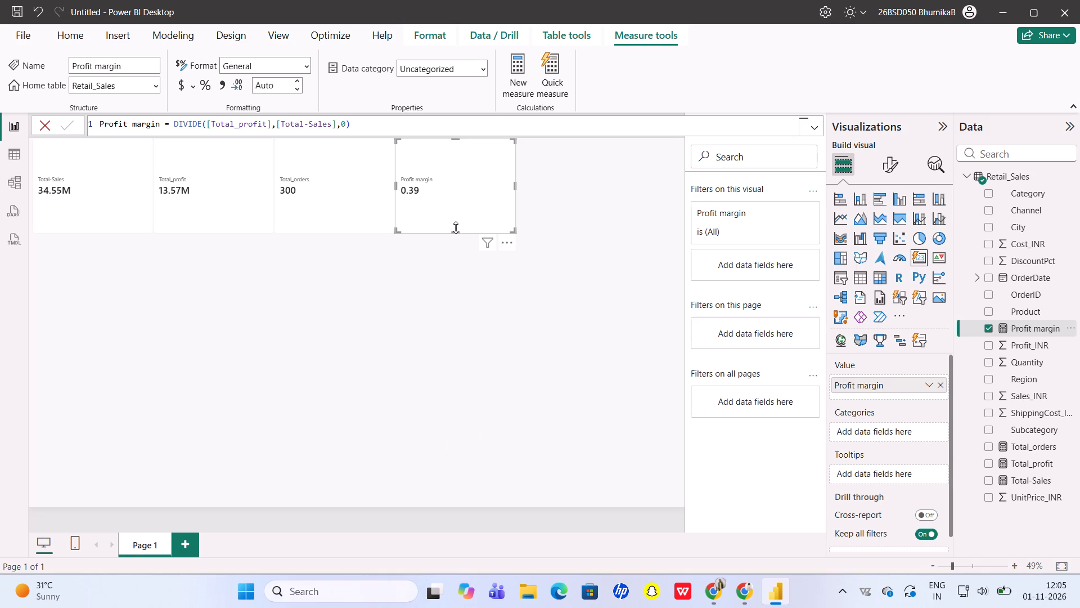
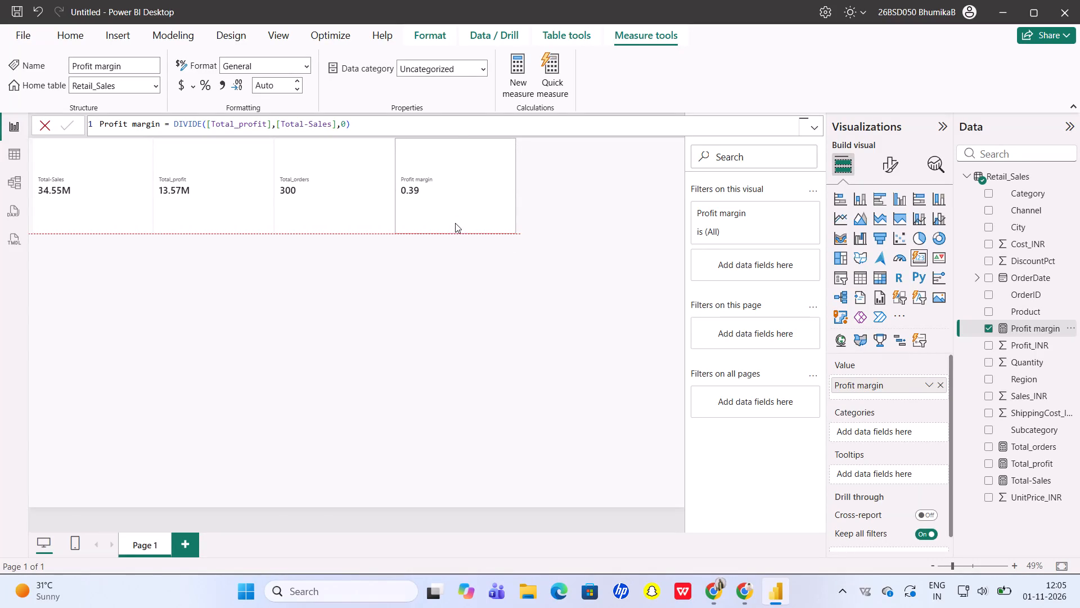
# Deselect the Profit margin card so that no visual on Page 1 is selected.
pyautogui.click(433, 265)
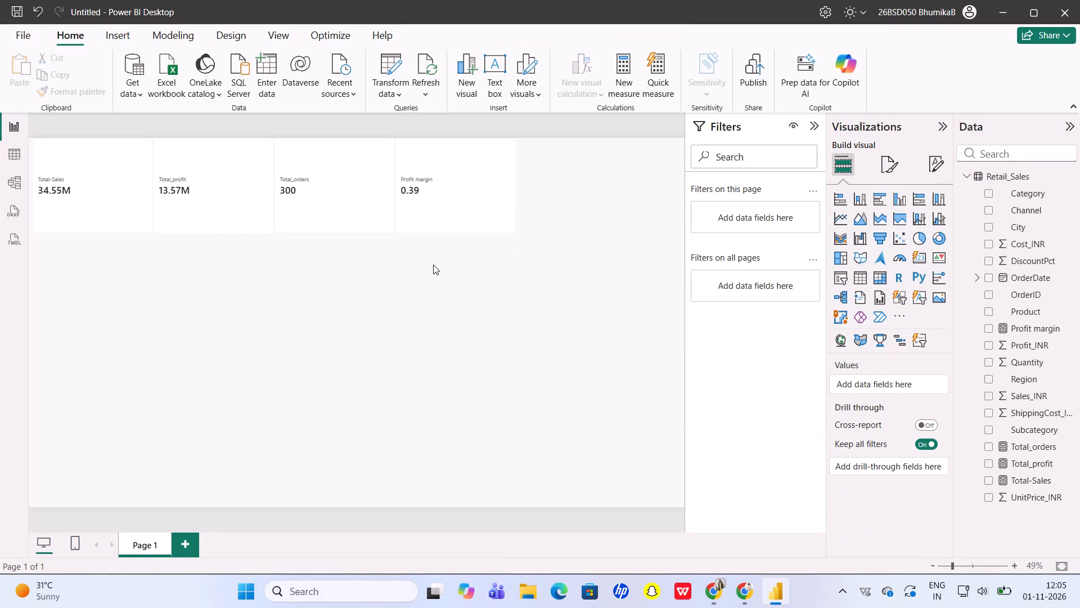
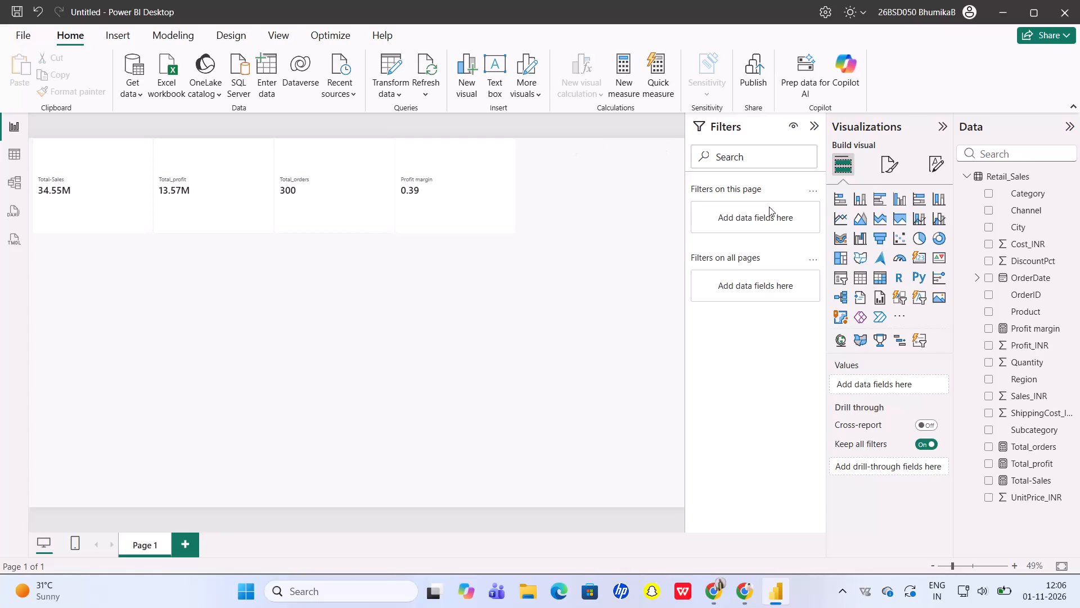
# Add a treemap with Category as category, Subcategory as details and the sum of Sales_INR as values.
pyautogui.click(843, 254)
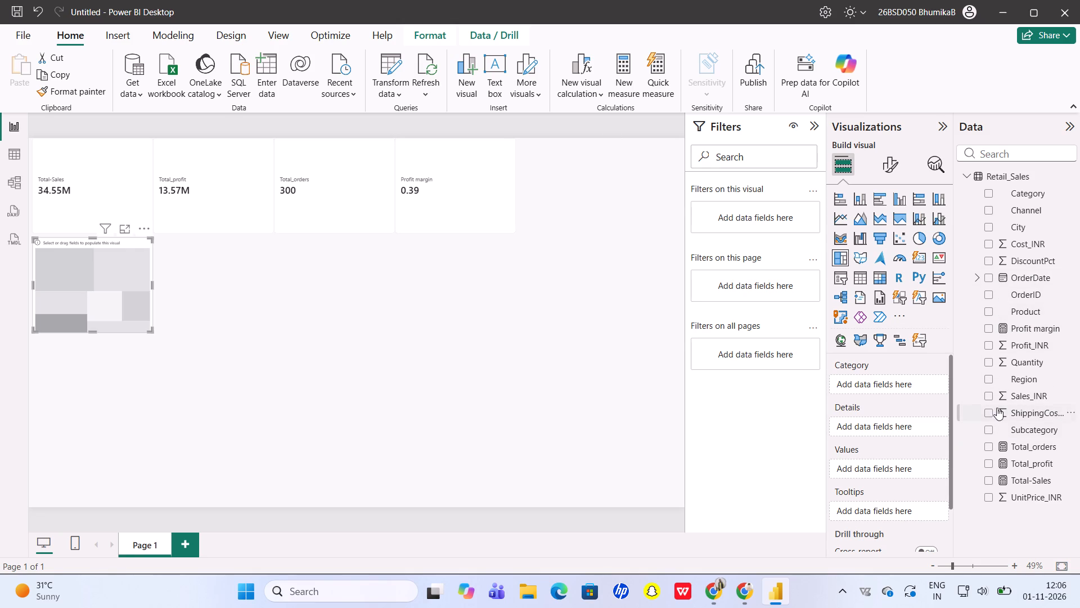
pyautogui.click(991, 194)
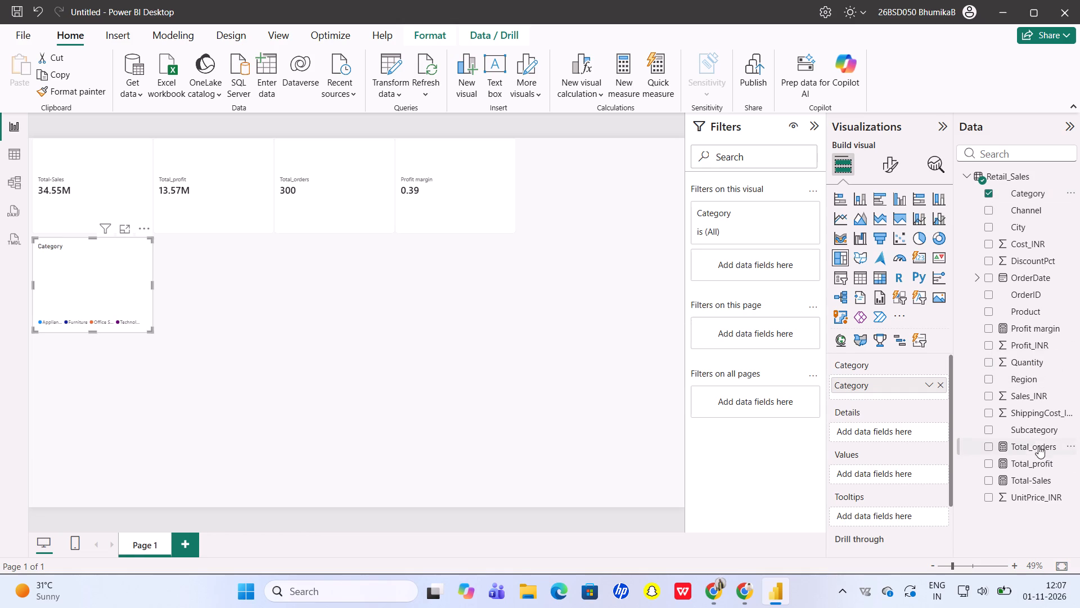
pyautogui.moveTo(1037, 431); pyautogui.dragTo(925, 437, button='right')
pyautogui.click(1033, 427)
pyautogui.moveTo(1033, 427); pyautogui.dragTo(983, 420, button='right')
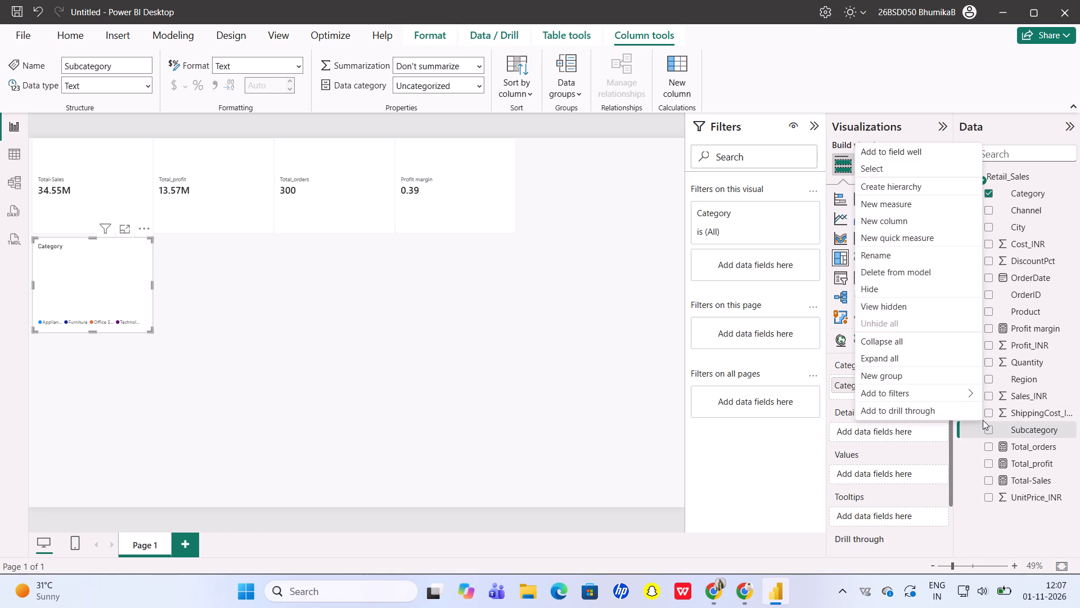
pyautogui.moveTo(988, 430); pyautogui.dragTo(965, 422, button='right')
pyautogui.moveTo(965, 422); pyautogui.dragTo(959, 422, button='right')
pyautogui.click(1015, 433)
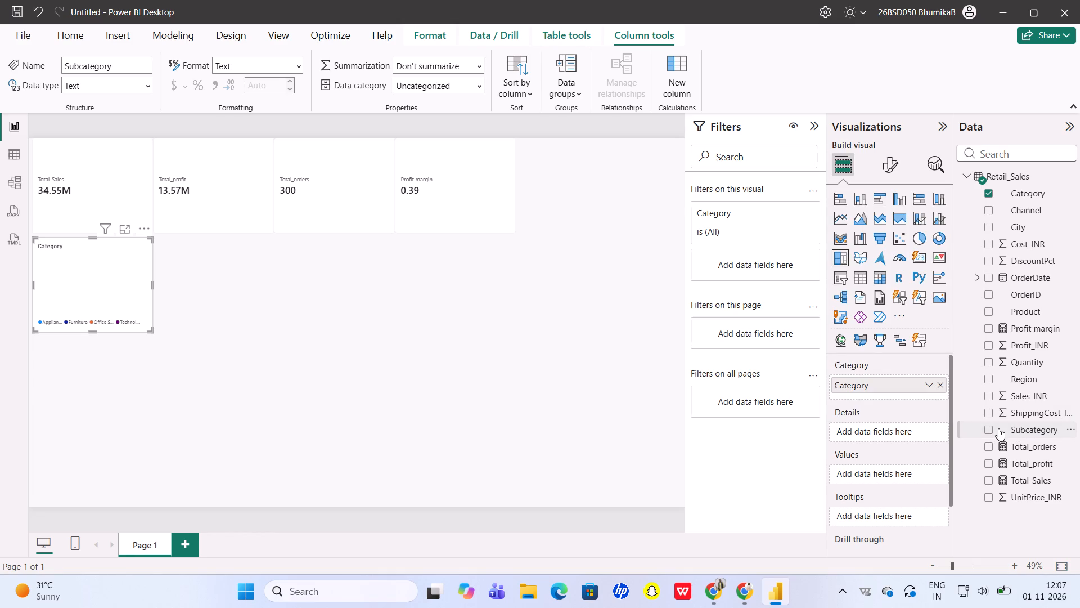
pyautogui.click(987, 427)
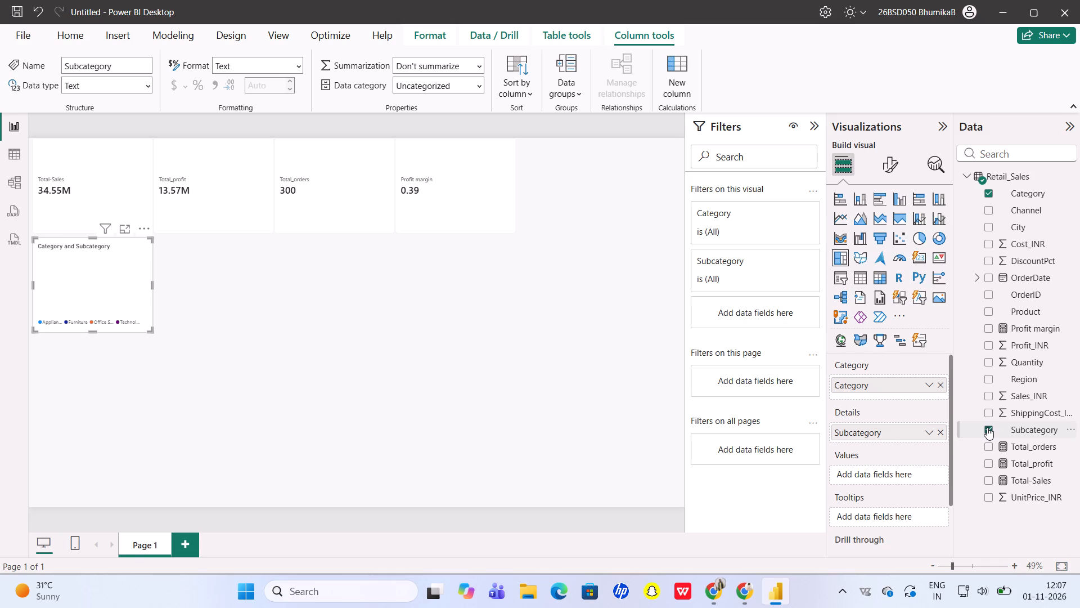
pyautogui.click(985, 395)
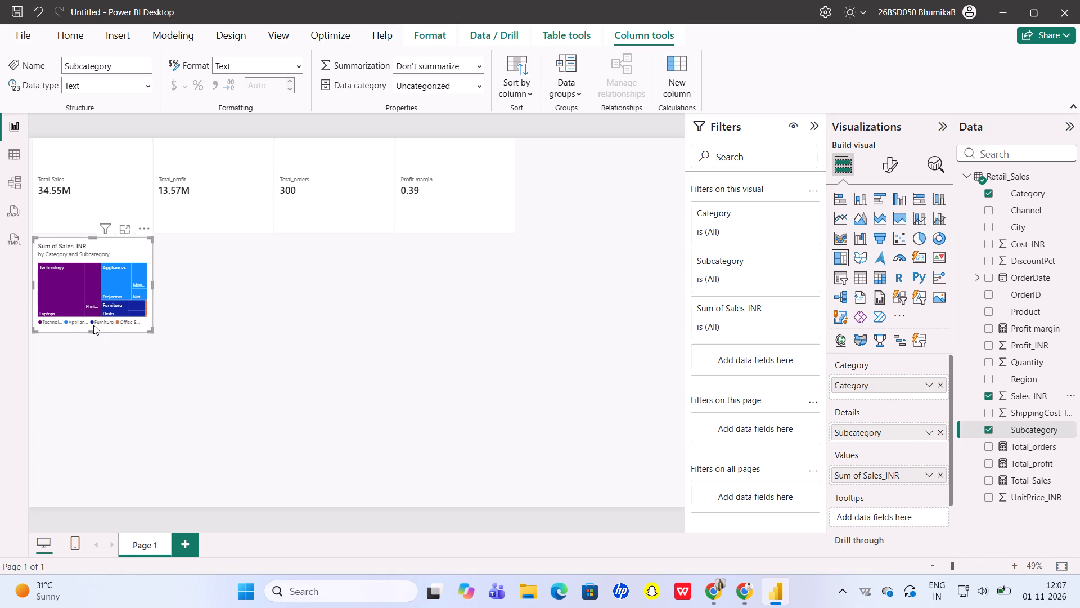
# Enlarge the treemap slightly in height and width, keeping it under the Total-Sales card.
pyautogui.moveTo(93, 330); pyautogui.dragTo(92, 342)
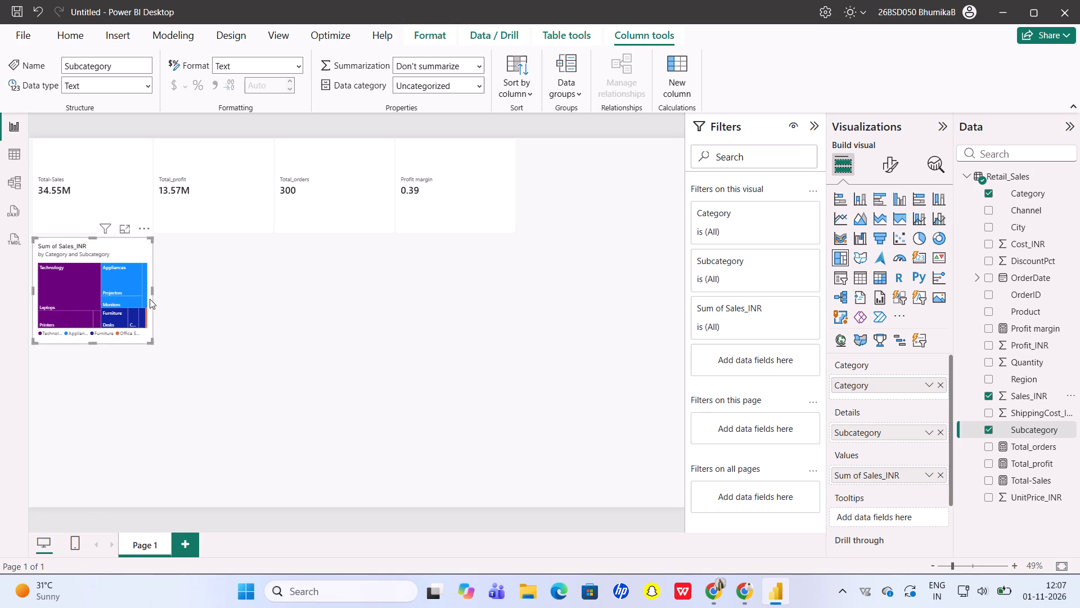
pyautogui.moveTo(150, 288); pyautogui.dragTo(157, 288)
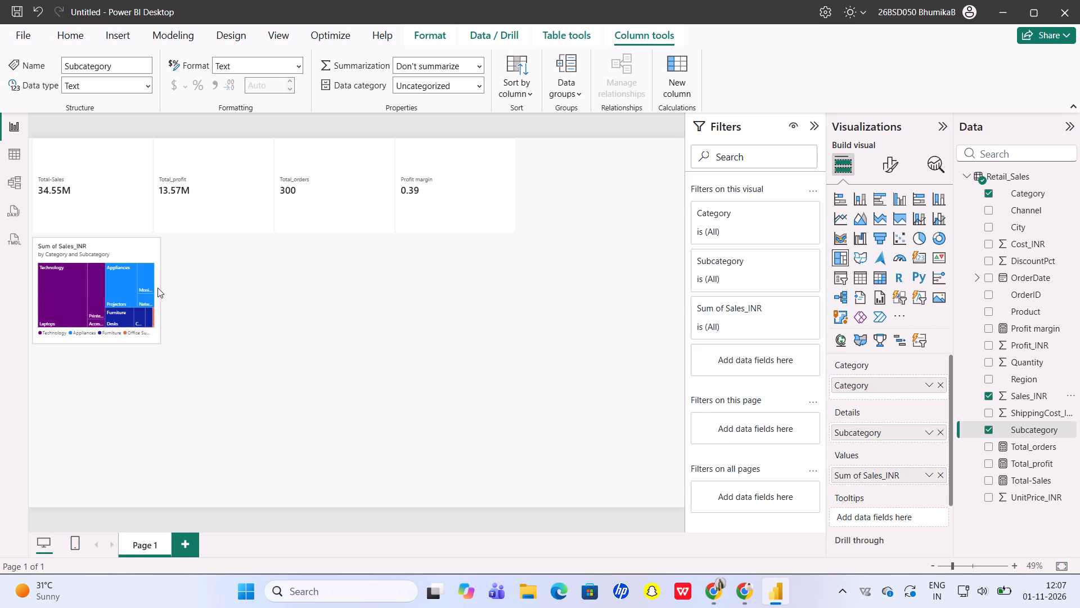
pyautogui.moveTo(157, 288); pyautogui.dragTo(163, 288)
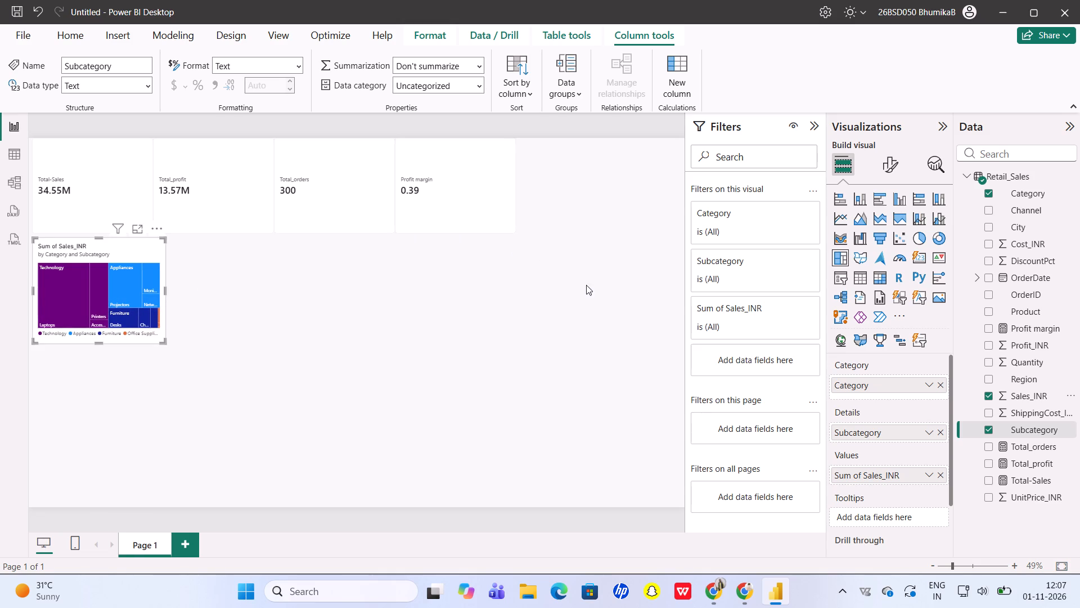
# Change the treemap's title text to "Sales by category and subcategory" and deselect the visual.
pyautogui.click(900, 157)
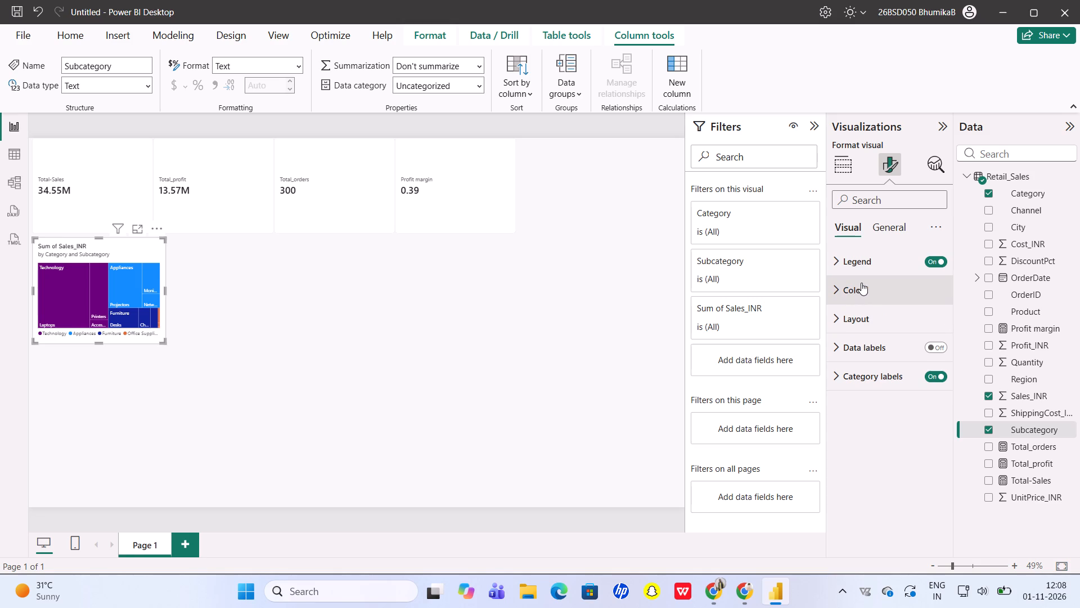
pyautogui.click(894, 231)
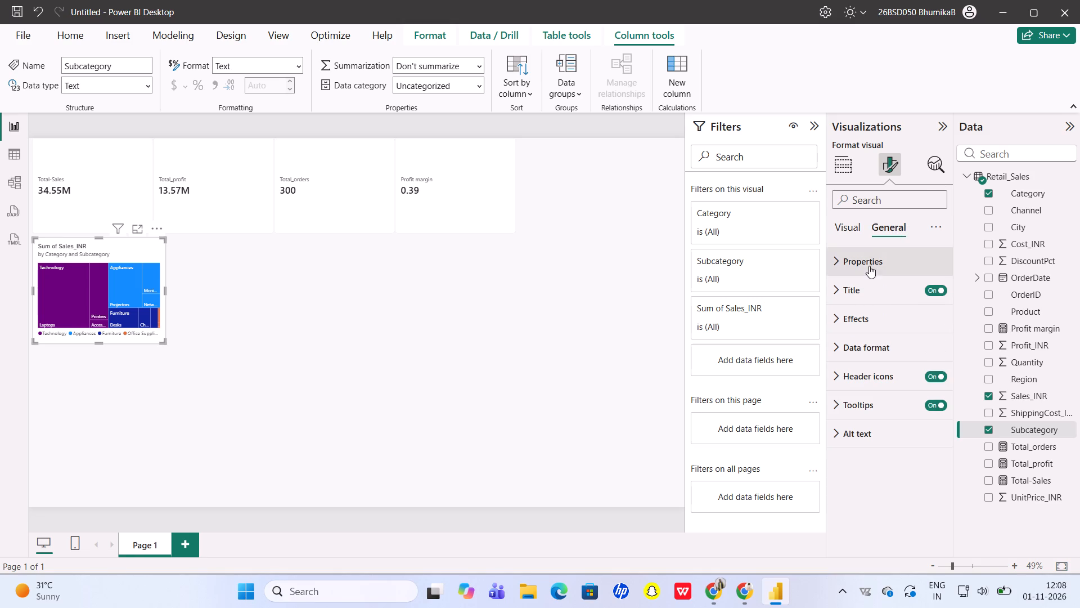
pyautogui.click(865, 284)
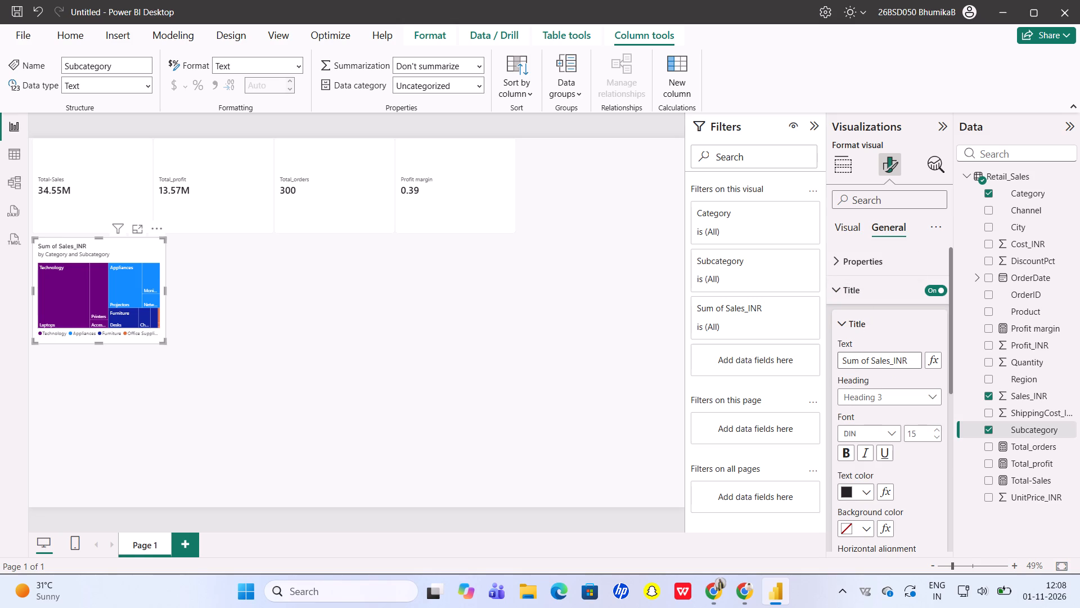
pyautogui.click(917, 360)
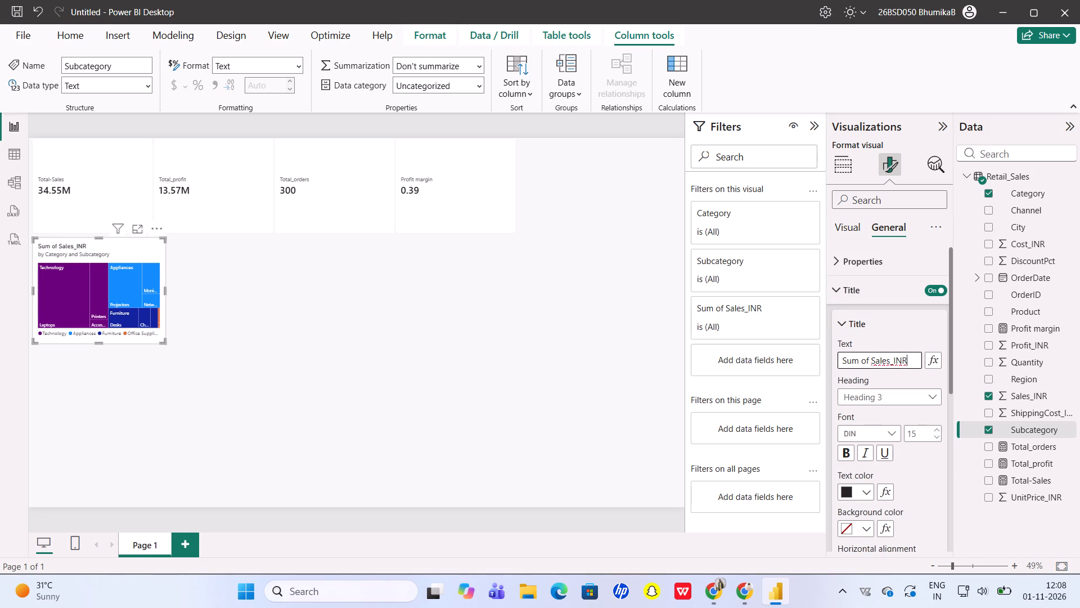
pyautogui.press('BackSpace')
pyautogui.press('BackSpace')
pyautogui.press('BackSpace')
pyautogui.press('BackSpace')
pyautogui.press('BackSpace')
pyautogui.press('BackSpace')
pyautogui.press('BackSpace')
pyautogui.press('BackSpace')
pyautogui.press('BackSpace')
pyautogui.press('BackSpace')
pyautogui.press('BackSpace')
pyautogui.press('BackSpace')
pyautogui.press('BackSpace')
pyautogui.press('BackSpace')
pyautogui.press('BackSpace')
pyautogui.press('BackSpace')
pyautogui.press('BackSpace')
pyautogui.press('BackSpace')
pyautogui.press('BackSpace')
pyautogui.press('BackSpace')
pyautogui.press('BackSpace')
pyautogui.press('BackSpace')
pyautogui.press('BackSpace')
pyautogui.press('BackSpace')
pyautogui.press('BackSpace')
pyautogui.press('BackSpace')
pyautogui.write('SA')
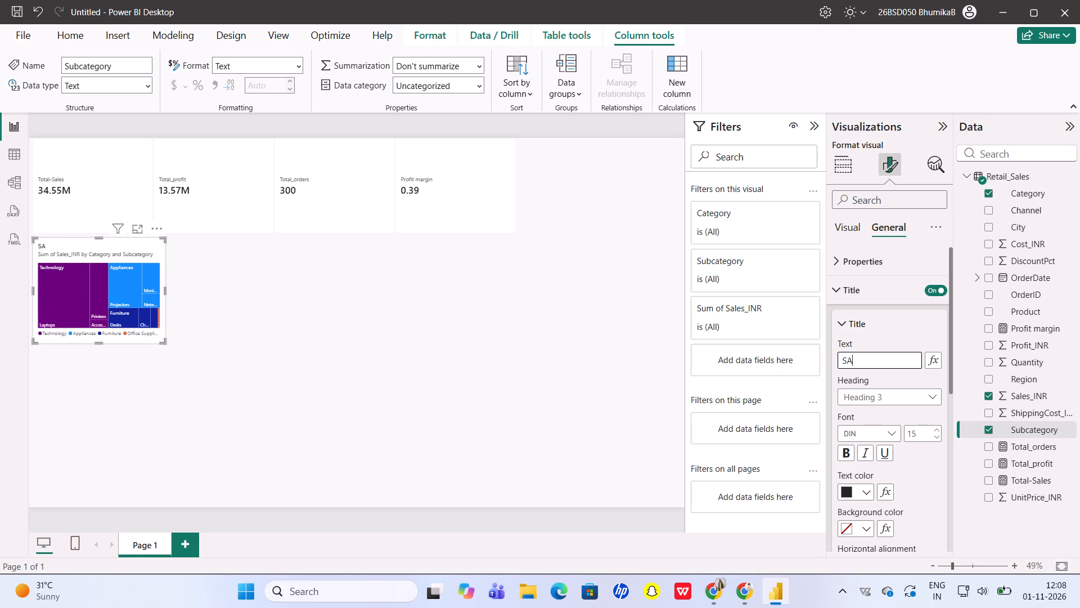
pyautogui.write('le')
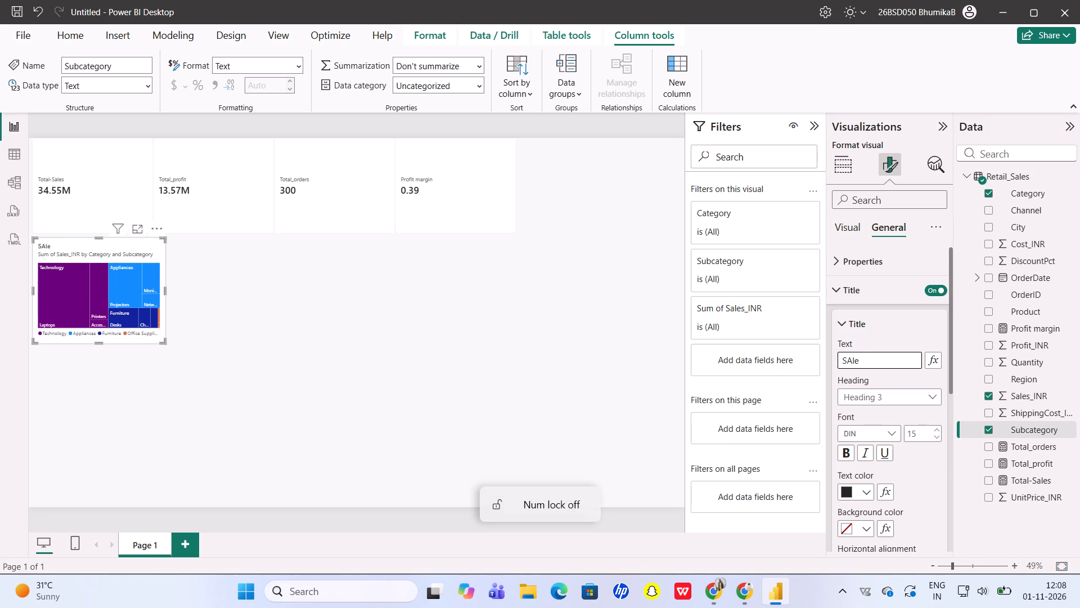
pyautogui.press('BackSpace')
pyautogui.press('BackSpace')
pyautogui.press('BackSpace')
pyautogui.write('ales')
pyautogui.press('space')
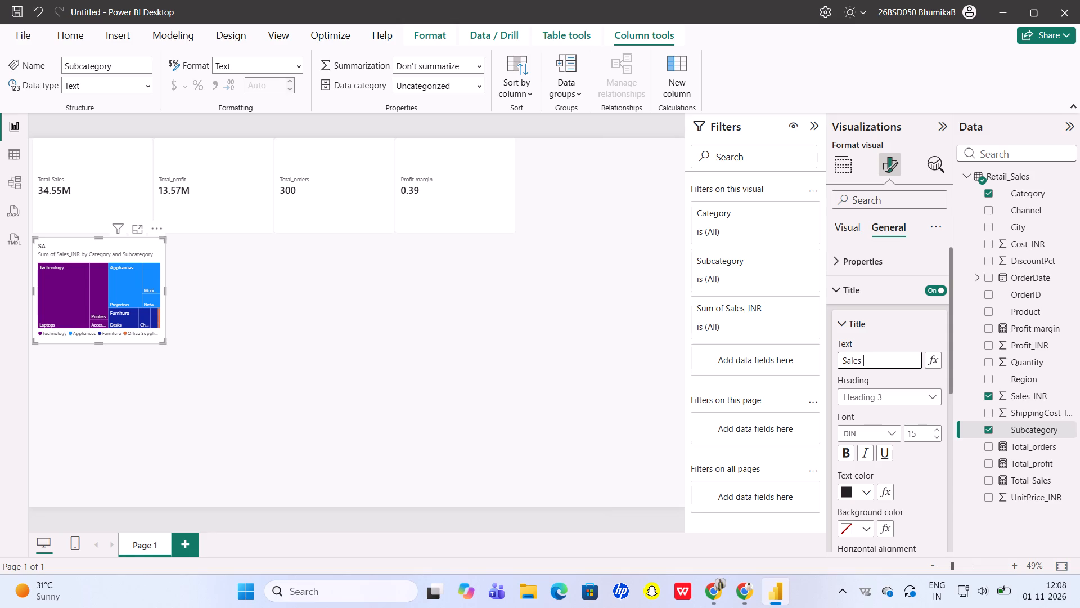
pyautogui.write('by category and subcat')
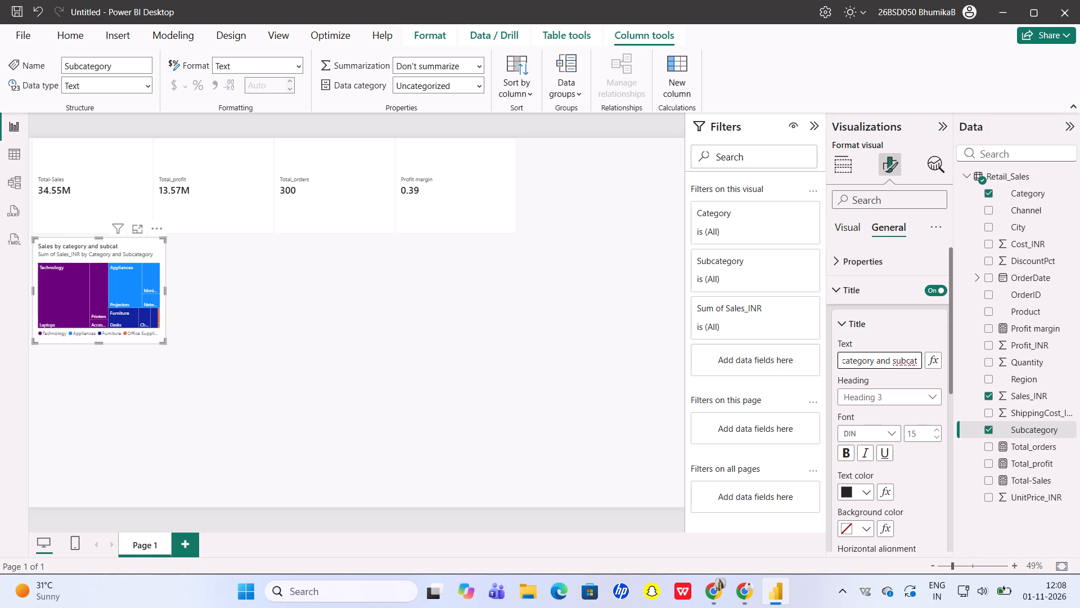
pyautogui.press('e')
pyautogui.write('gory')
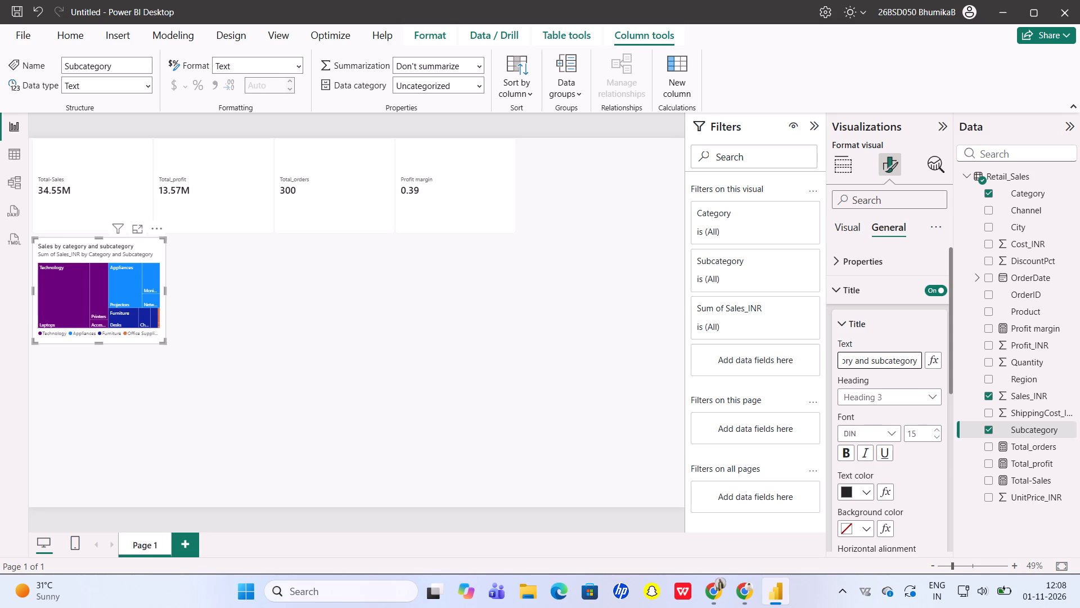
pyautogui.click(398, 368)
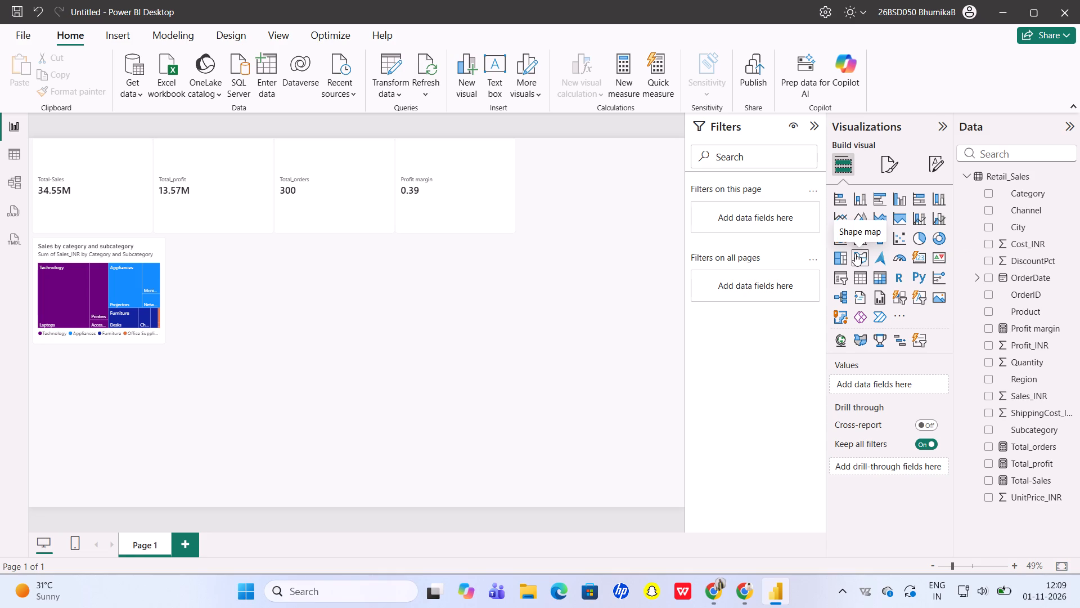
# Add a matrix with Region as rows, Category as columns and the sum of Profit_INR as values.
pyautogui.click(884, 280)
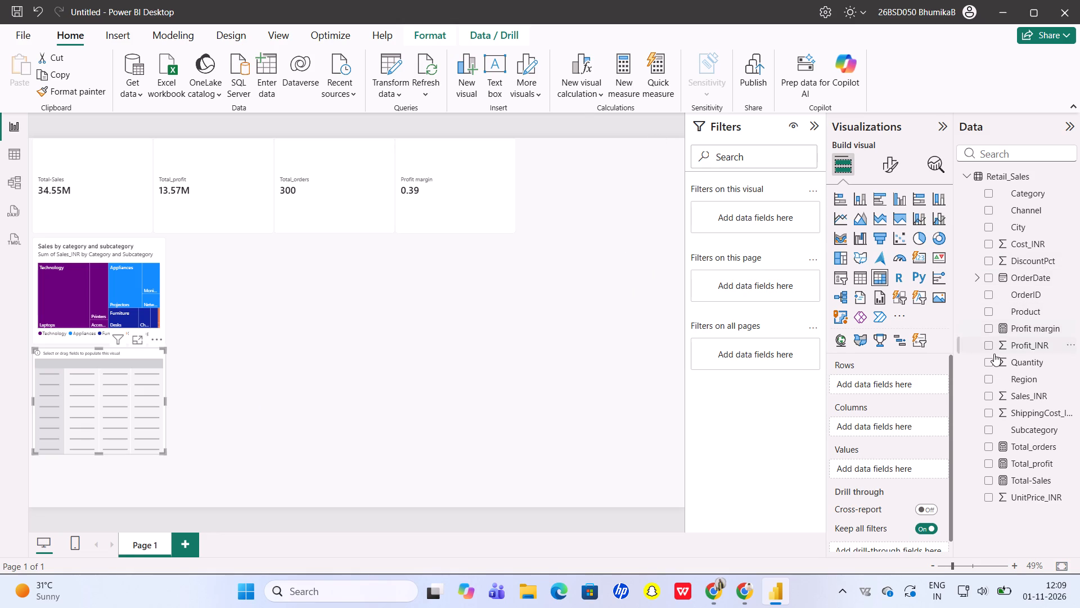
pyautogui.click(989, 377)
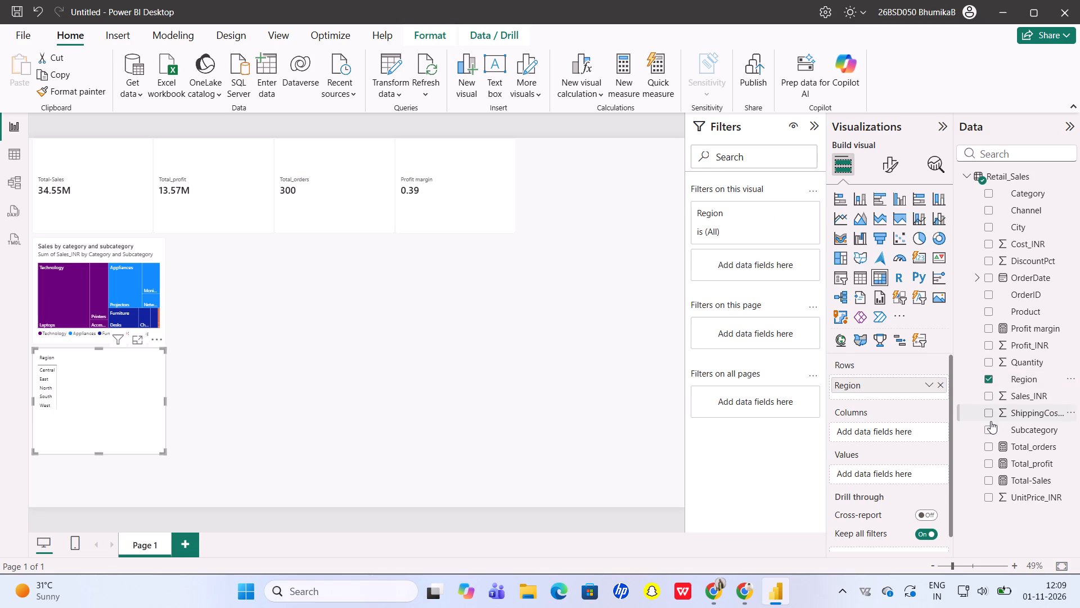
pyautogui.click(992, 194)
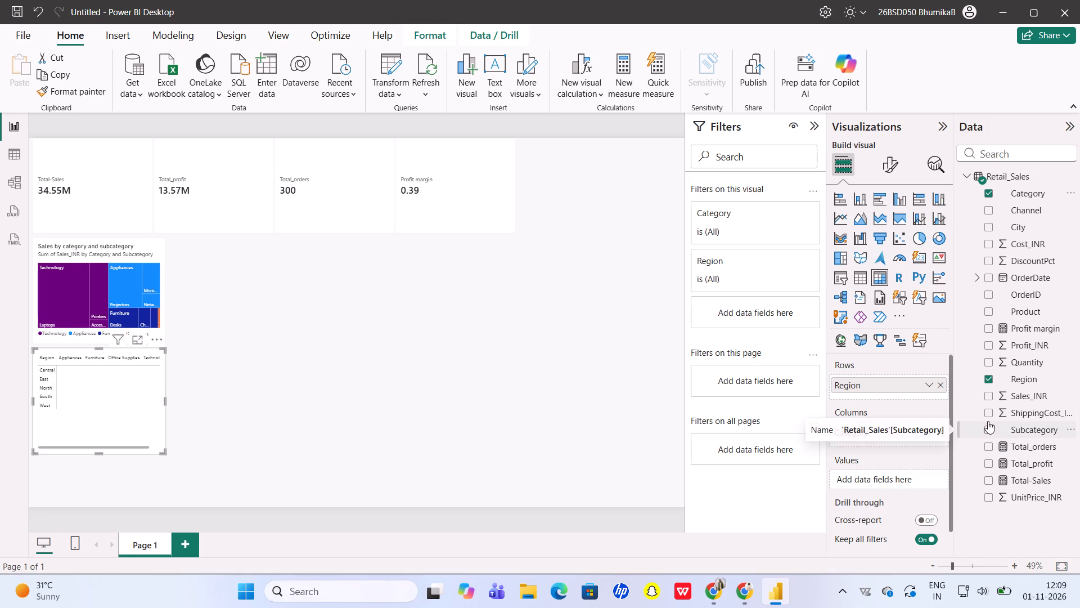
pyautogui.click(991, 339)
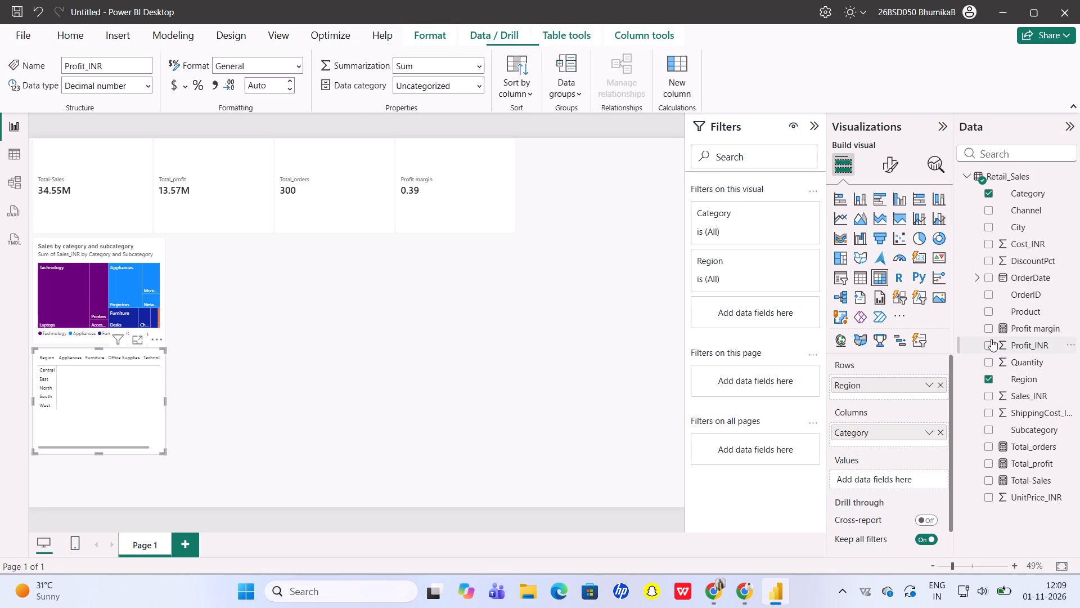
pyautogui.click(988, 346)
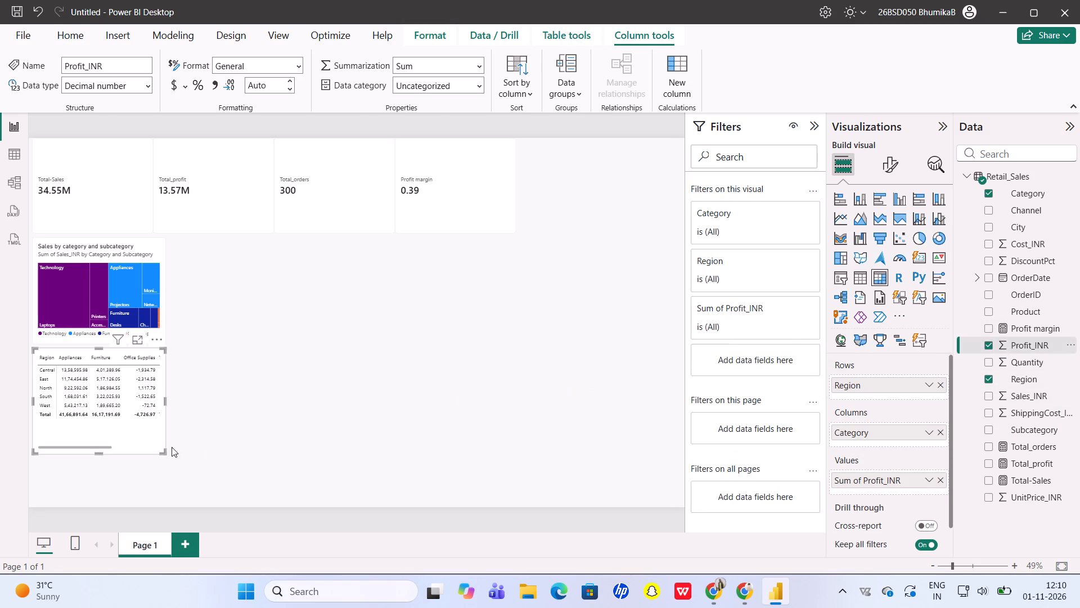
# Reduce the matrix's height so it ends just below its Total row.
pyautogui.moveTo(98, 448); pyautogui.dragTo(101, 451)
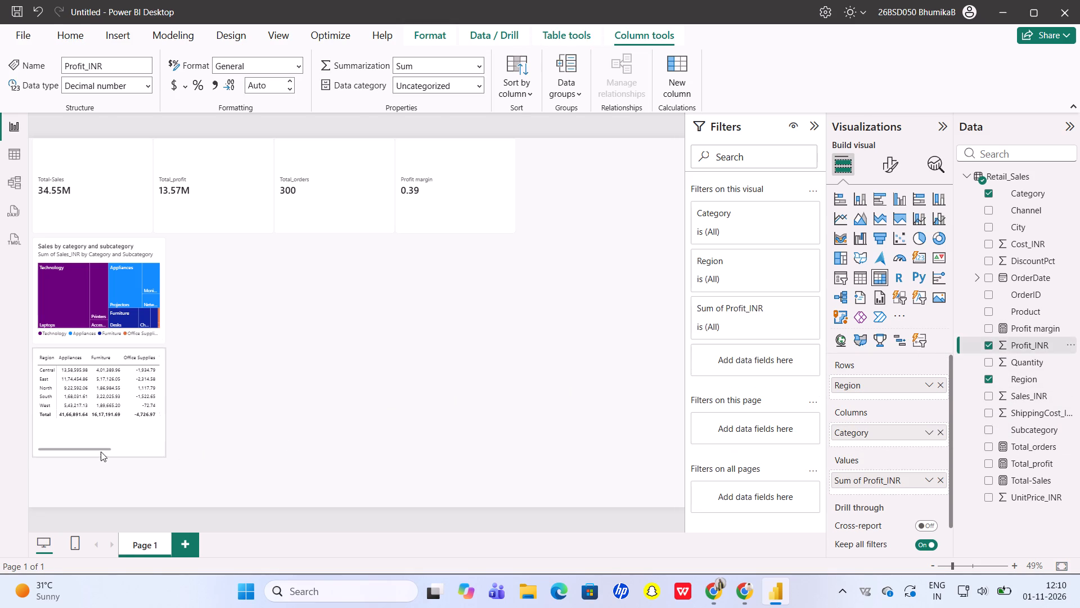
pyautogui.moveTo(101, 451); pyautogui.dragTo(105, 431)
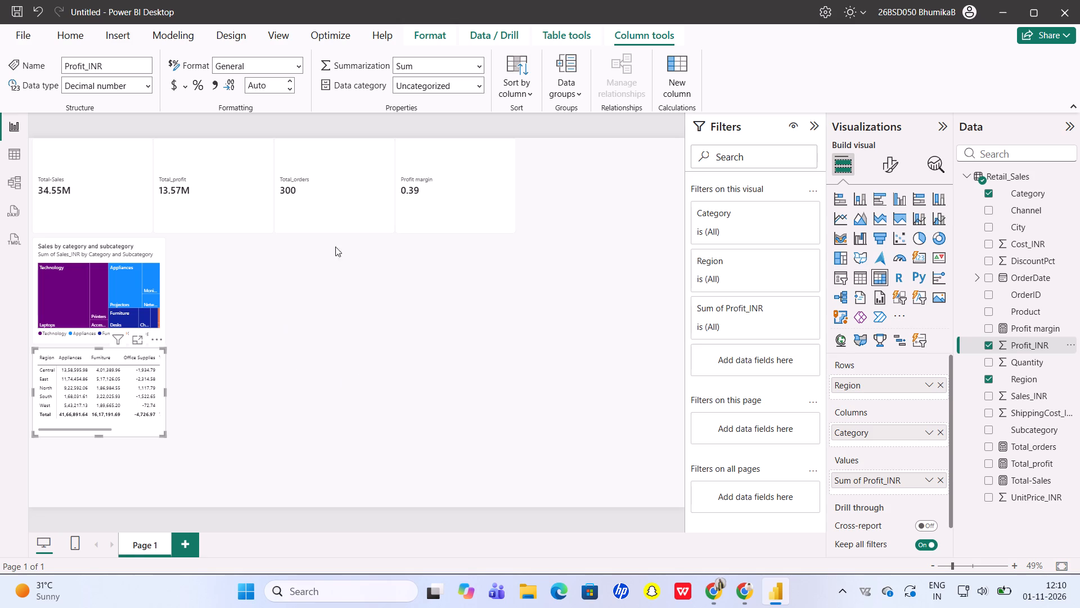
# Open the matrix's visual-specific formatting options.
pyautogui.click(888, 158)
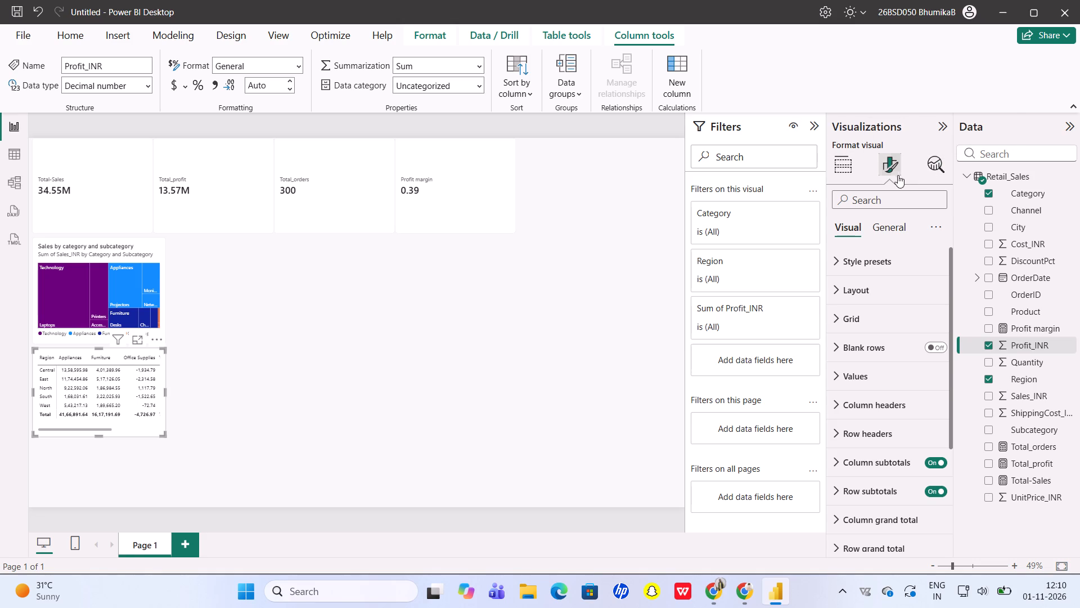
pyautogui.click(890, 225)
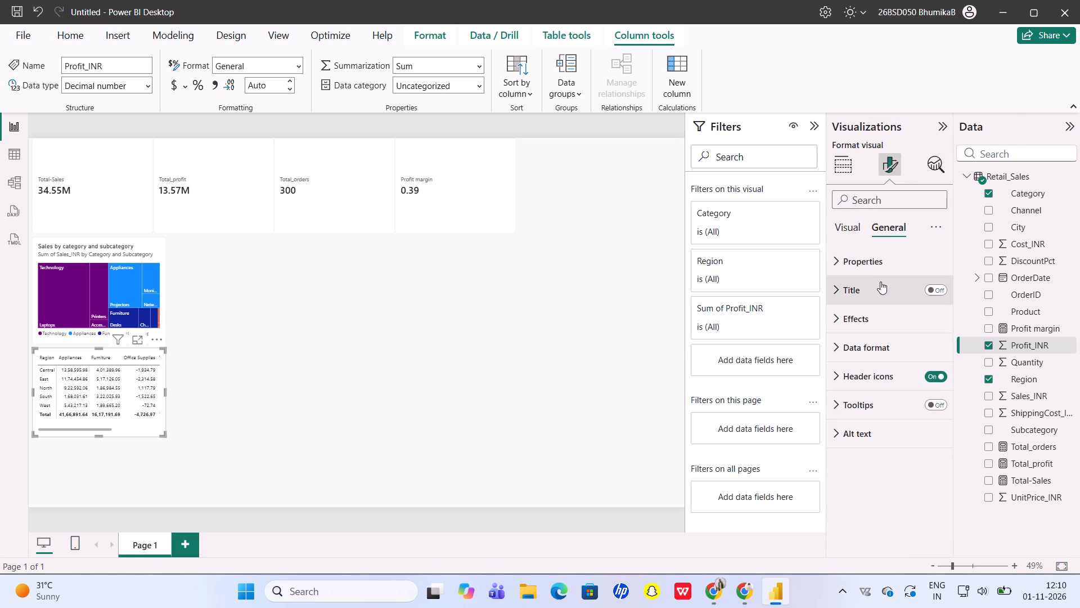
pyautogui.click(838, 226)
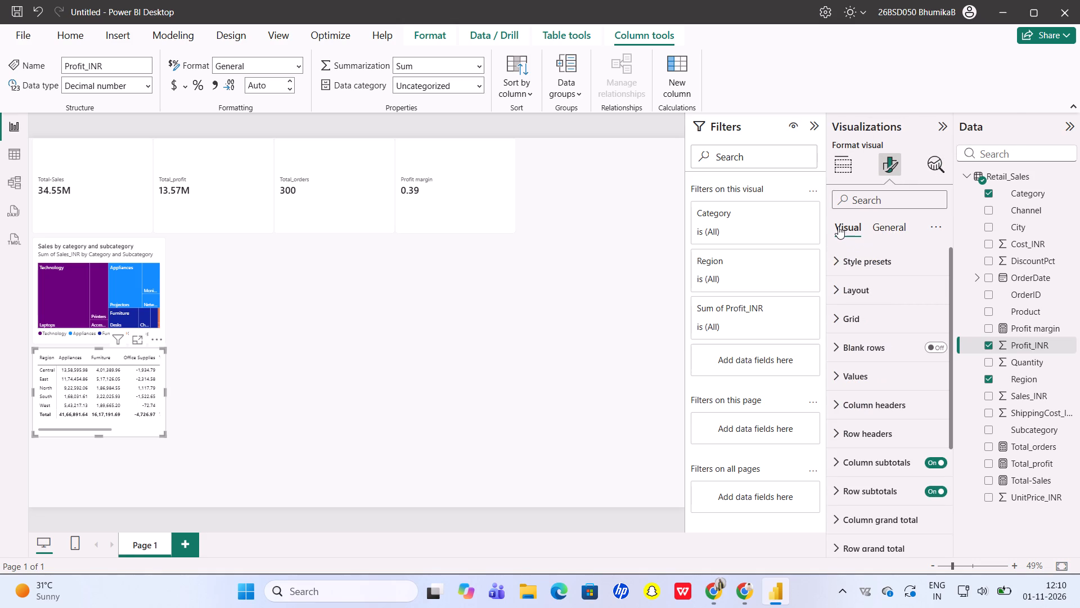
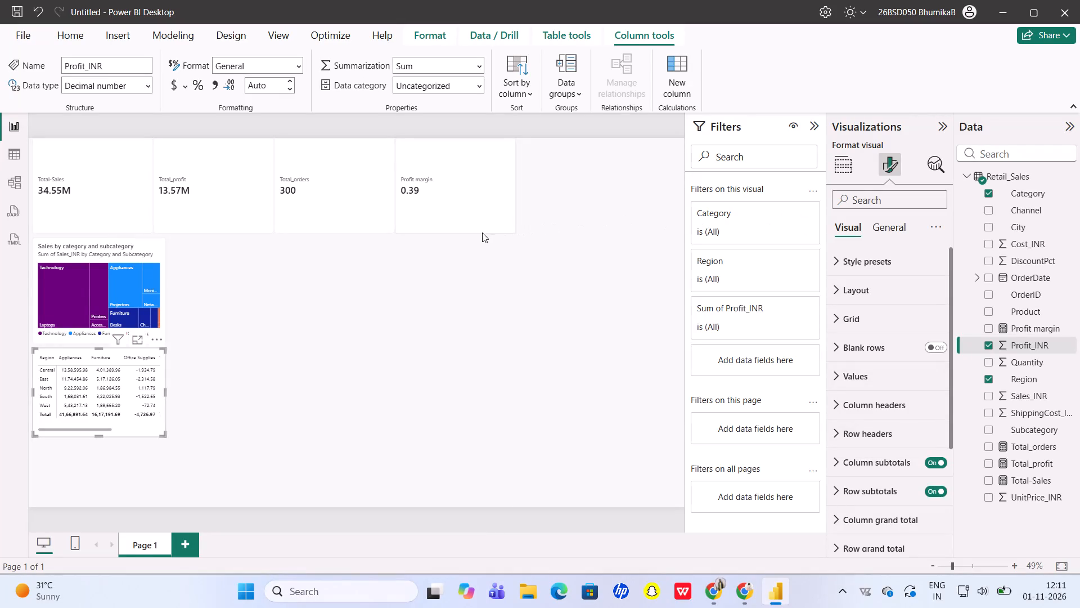
# Apply gradient background-color conditional formatting to the matrix's Sum of Profit_INR values, with a medium purple for the highest value.
pyautogui.click(847, 173)
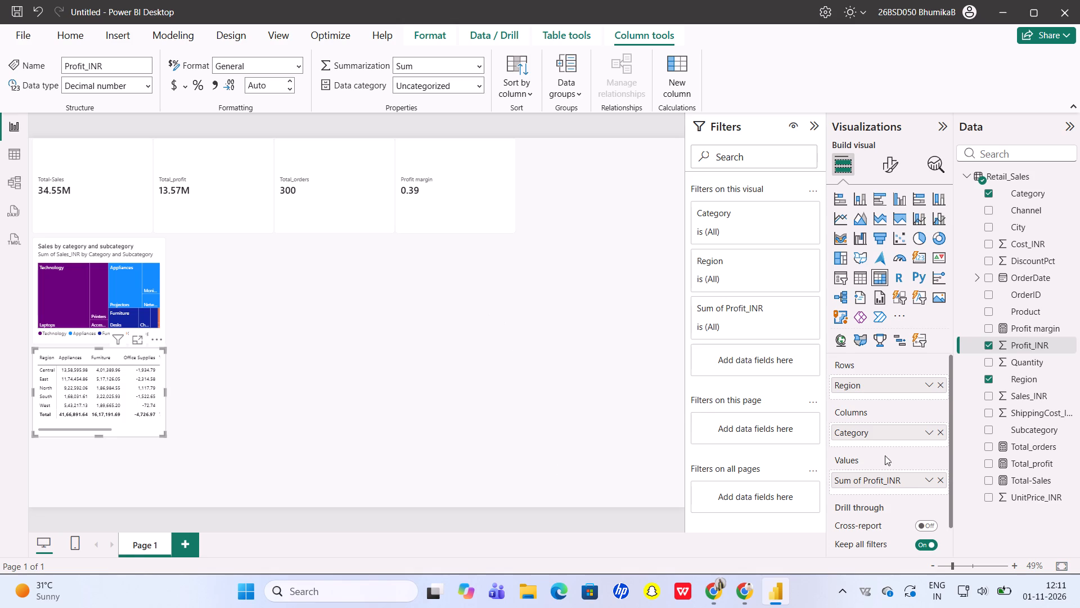
pyautogui.click(928, 480)
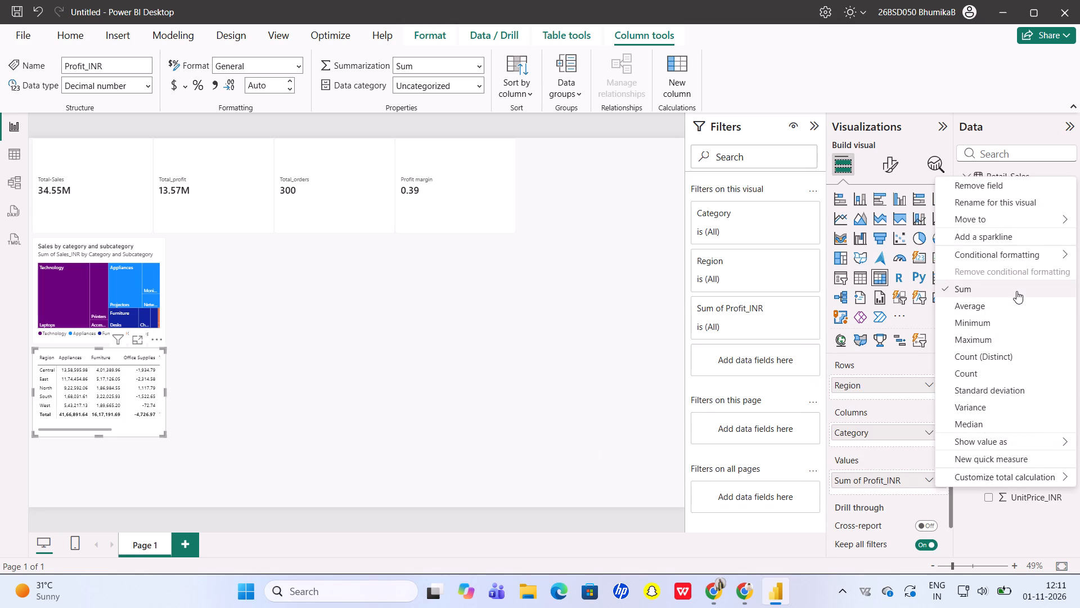
pyautogui.click(1009, 250)
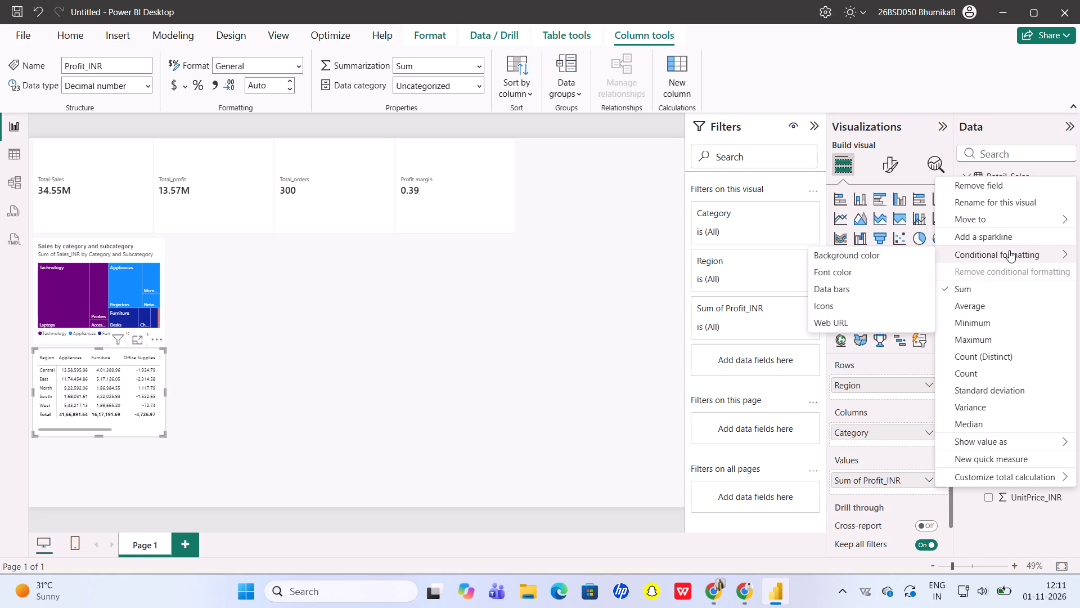
pyautogui.click(902, 255)
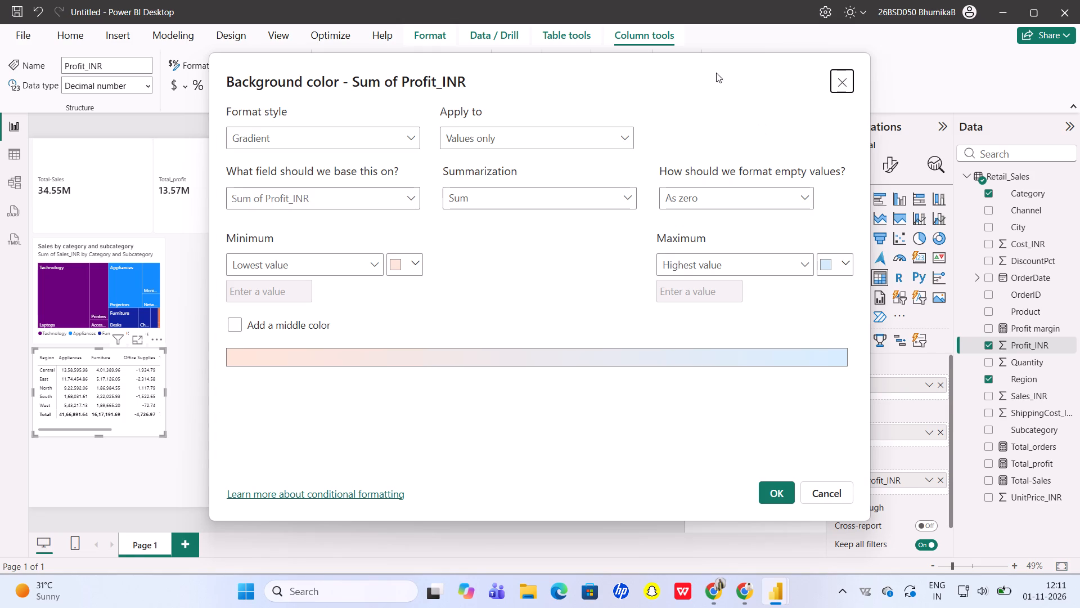
pyautogui.click(409, 134)
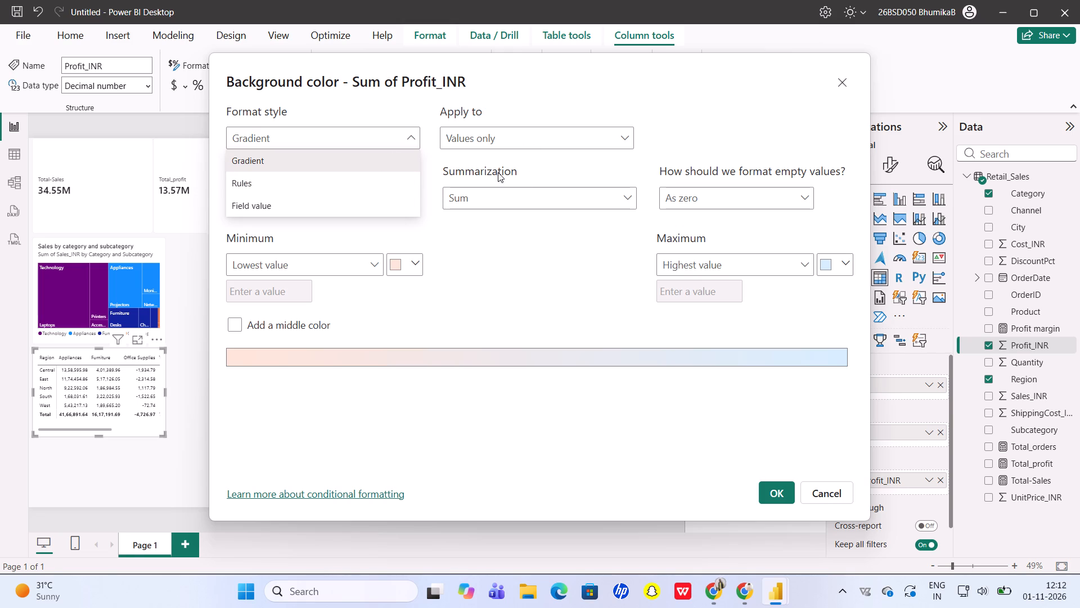
pyautogui.click(520, 237)
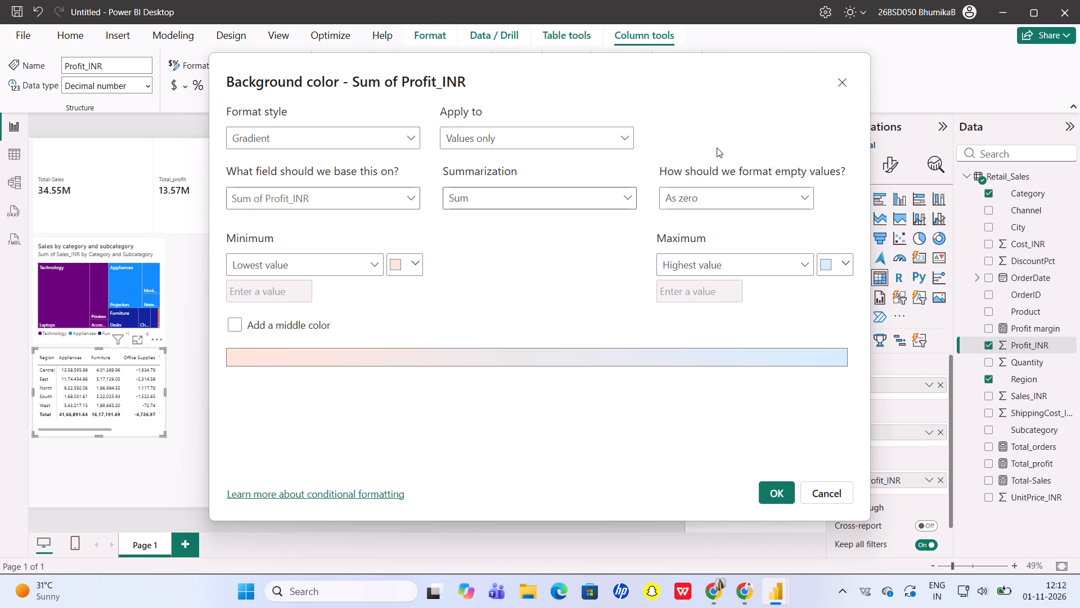
pyautogui.click(808, 261)
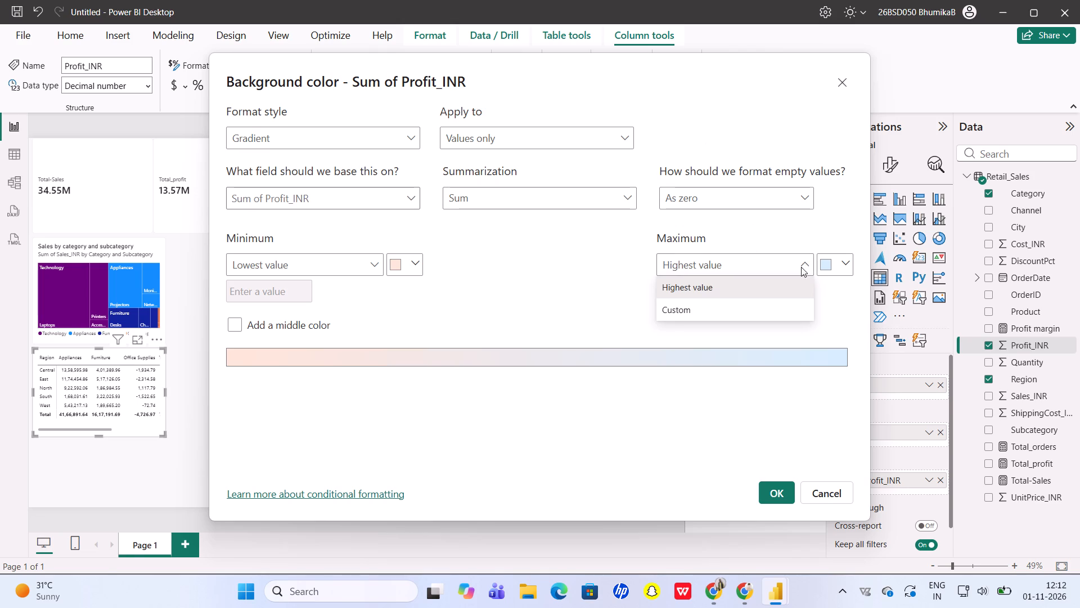
pyautogui.click(834, 263)
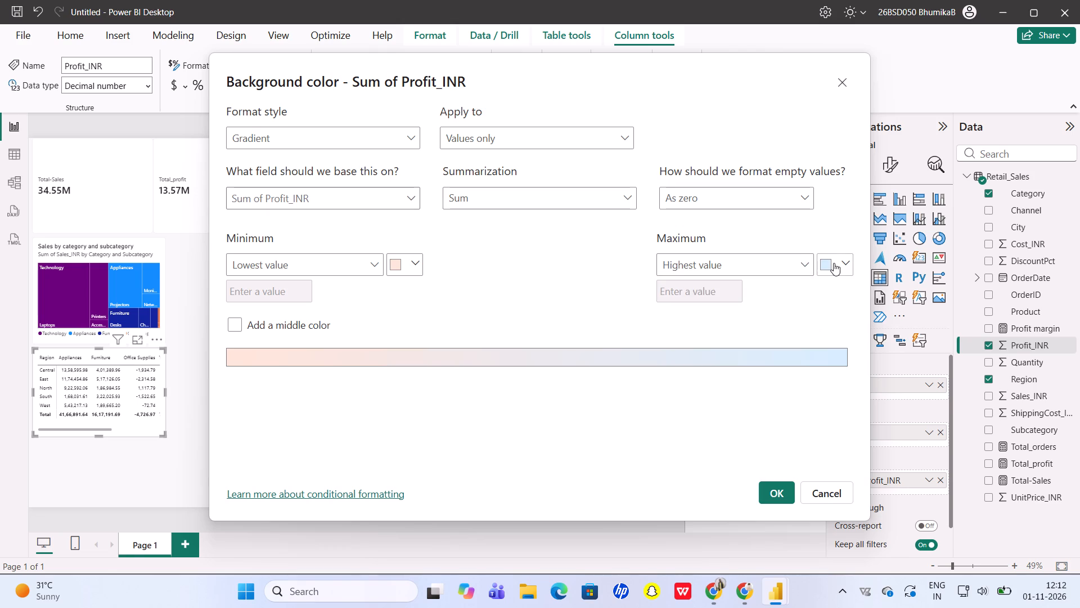
pyautogui.click(845, 259)
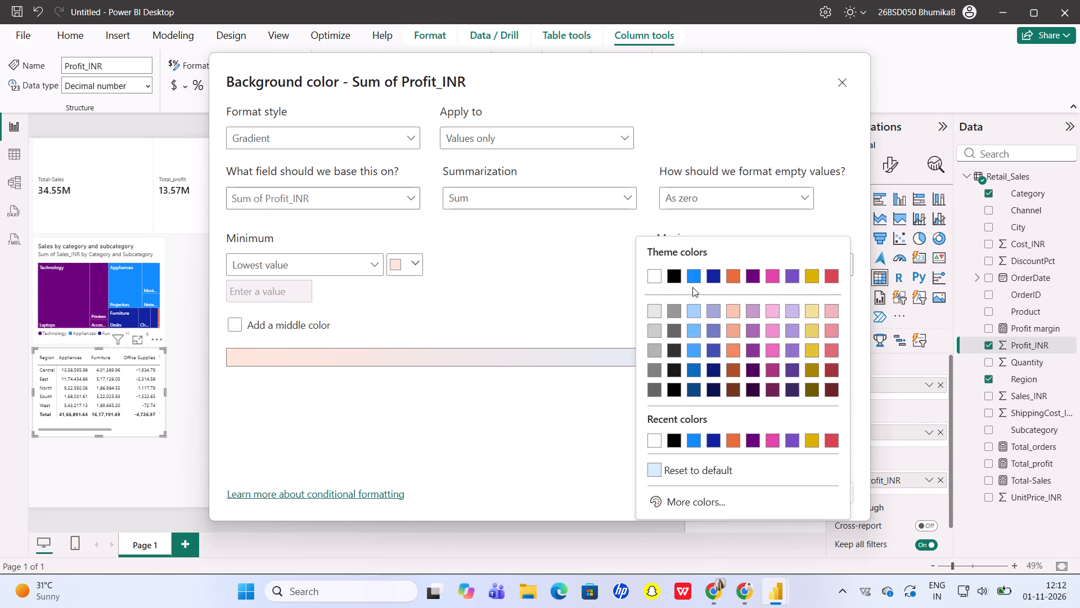
pyautogui.click(760, 326)
pyautogui.click(752, 330)
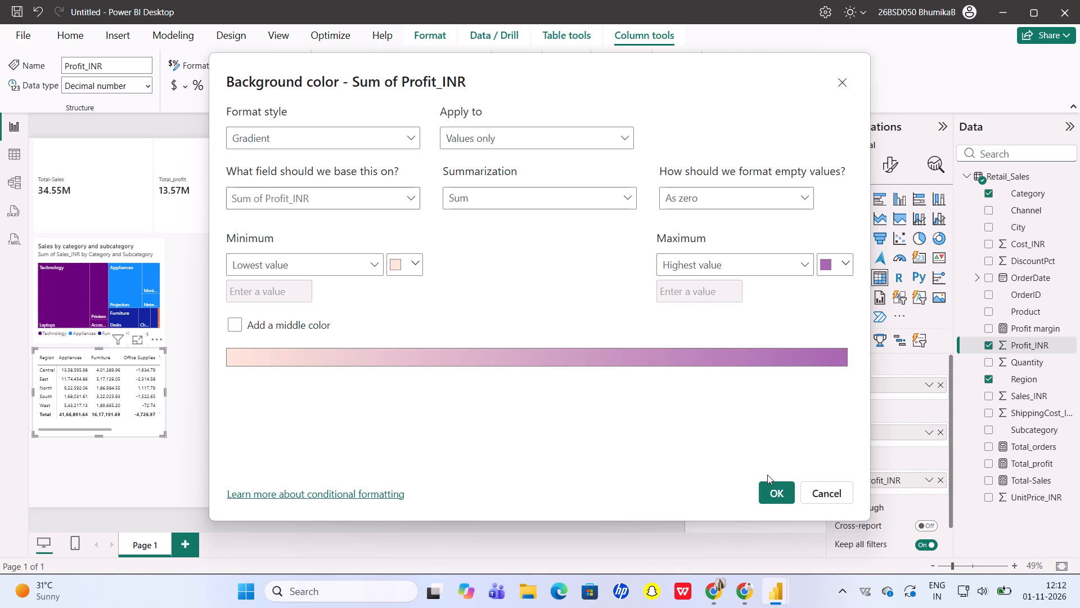
pyautogui.click(781, 498)
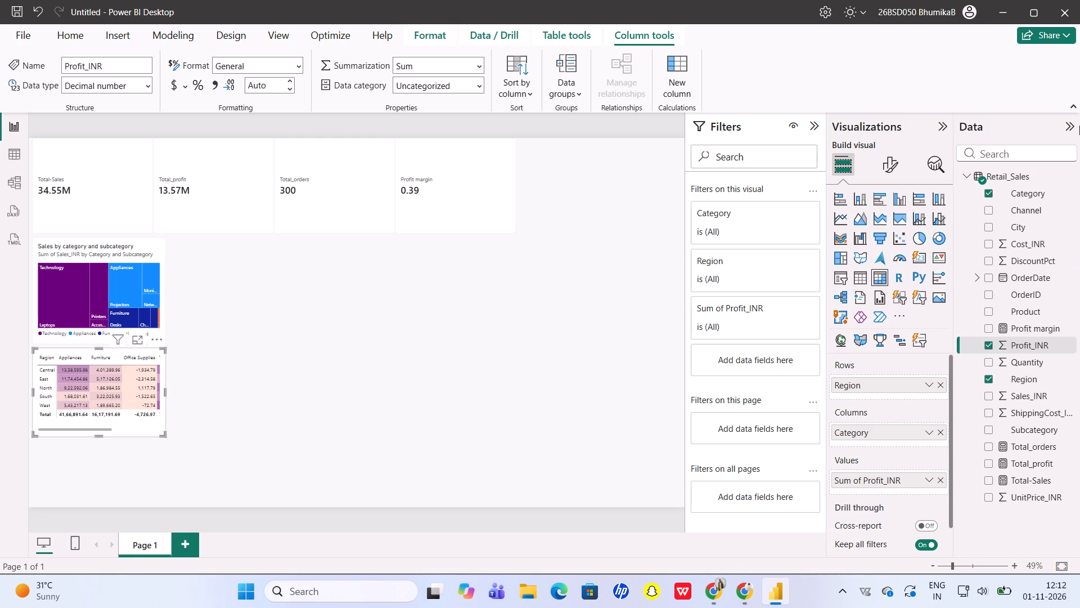
# Turn on the matrix's title, set its text to "Profit by Region and Category", and deselect the visual.
pyautogui.click(896, 171)
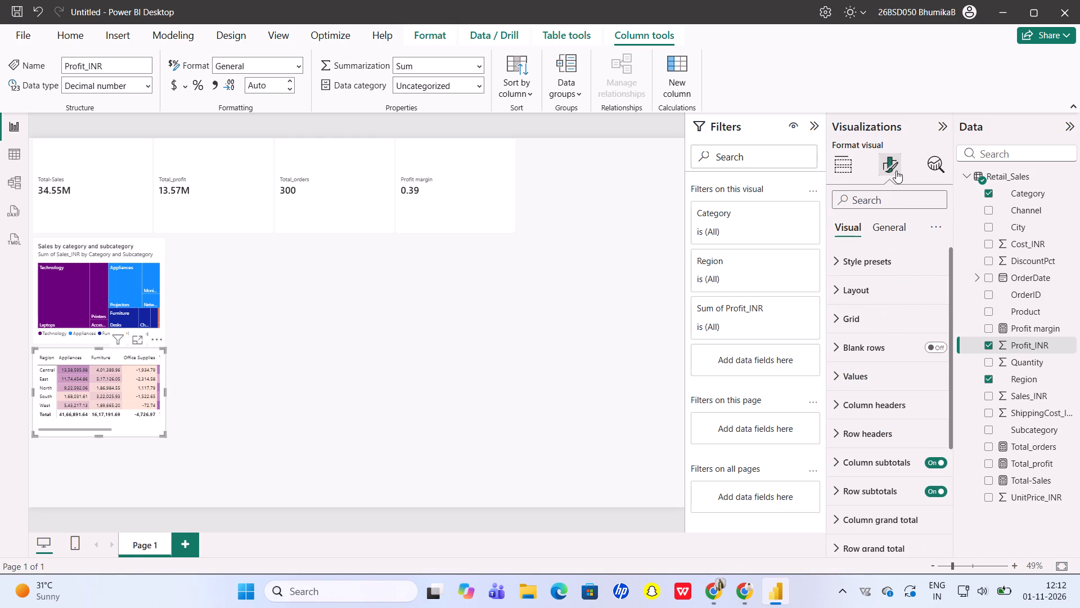
pyautogui.click(879, 225)
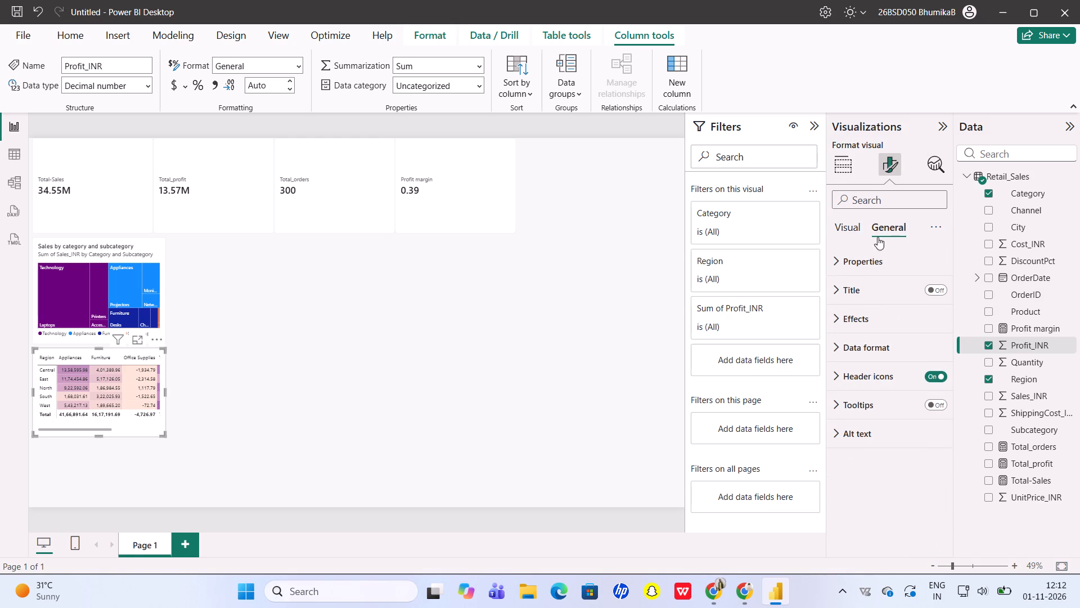
pyautogui.click(939, 284)
pyautogui.click(898, 285)
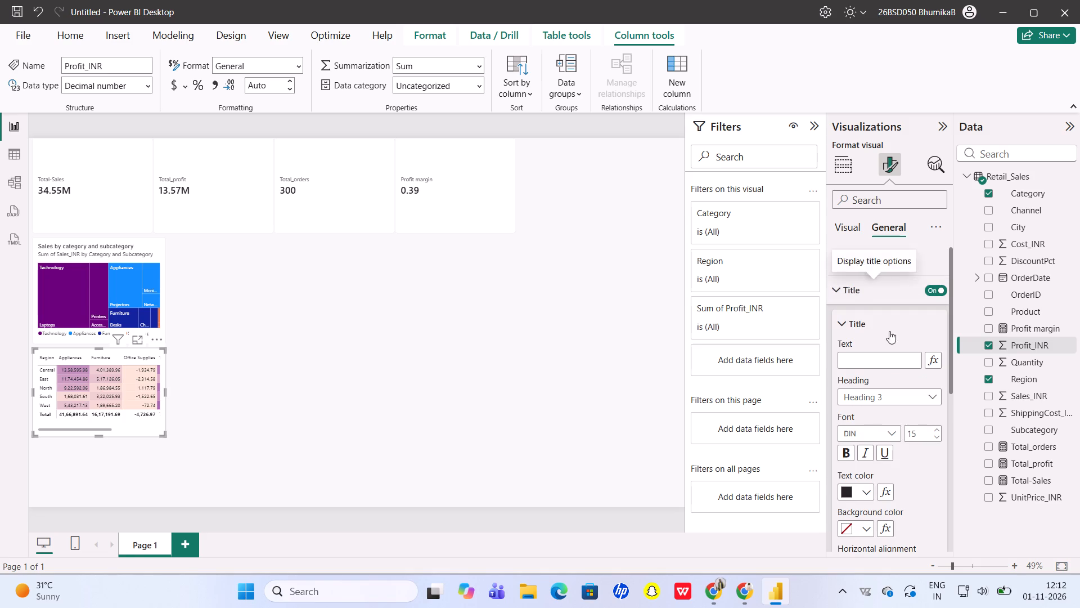
pyautogui.click(884, 372)
pyautogui.click(890, 362)
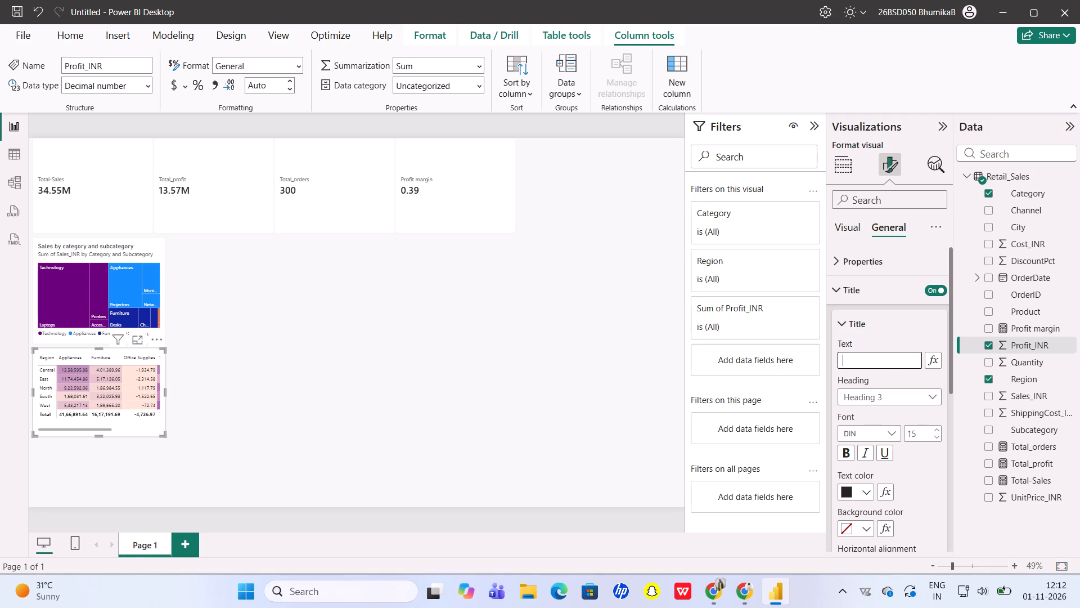
pyautogui.write('profit')
pyautogui.press('space')
pyautogui.write('by')
pyautogui.press('space')
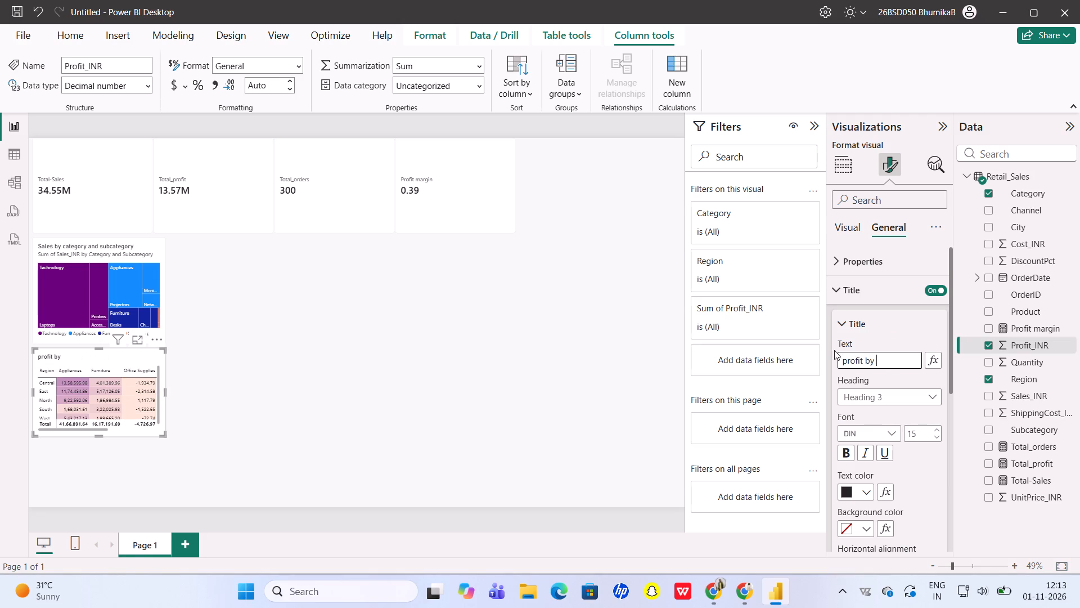
pyautogui.click(848, 360)
pyautogui.press('BackSpace')
pyautogui.hotkey('shift', 'p')
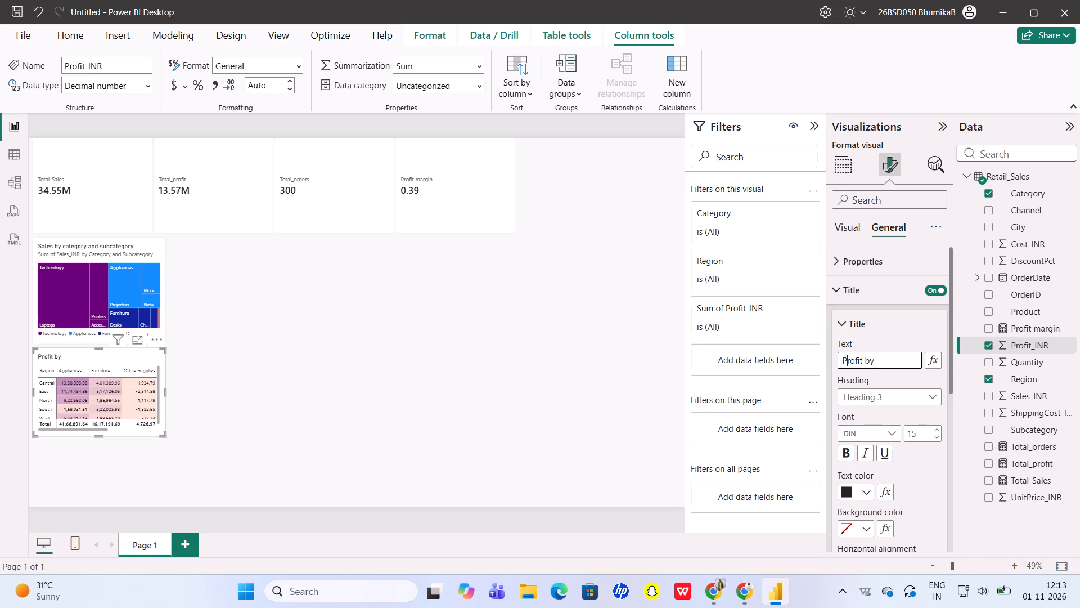
pyautogui.click(887, 364)
pyautogui.write('Region and')
pyautogui.press('space')
pyautogui.write('Cat')
pyautogui.write('egory')
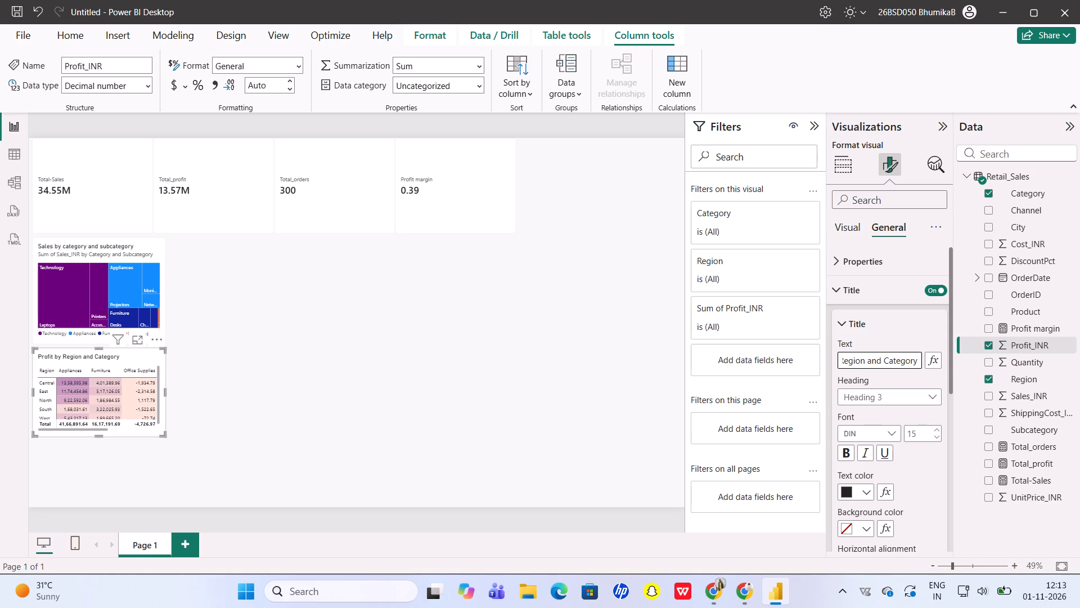
pyautogui.scroll(-2, 916, 391)
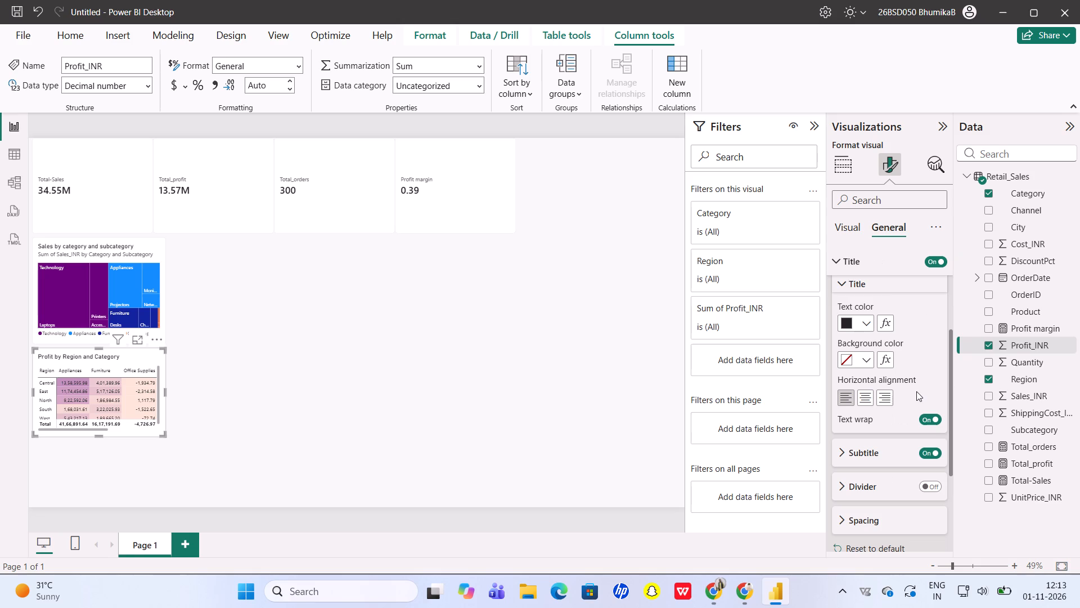
pyautogui.click(635, 391)
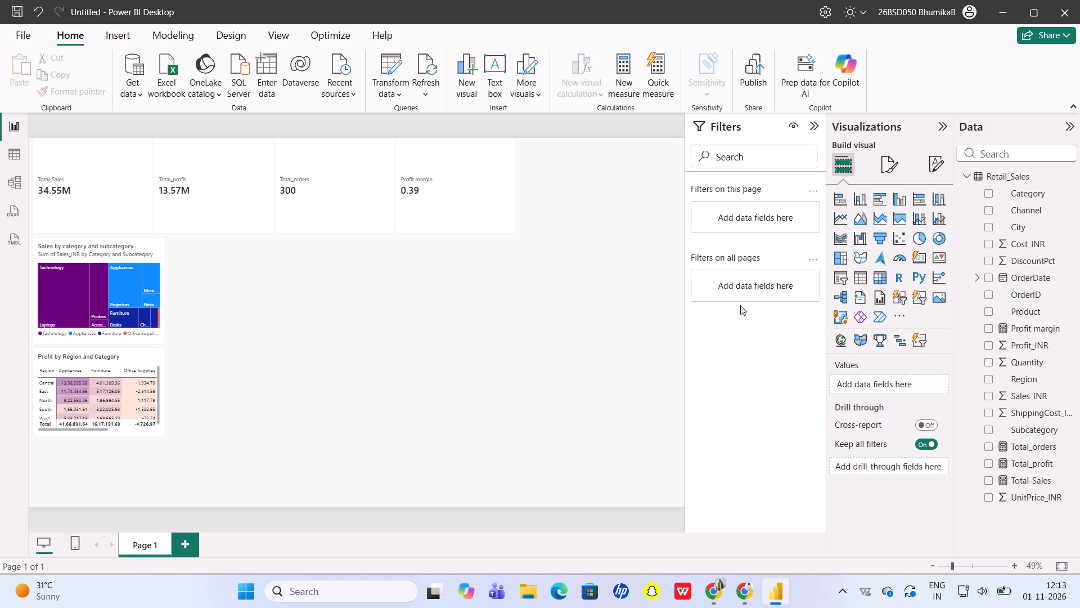
# Add a Region slicer beside the treemap, extending its height to about the treemap's bottom edge.
pyautogui.click(840, 274)
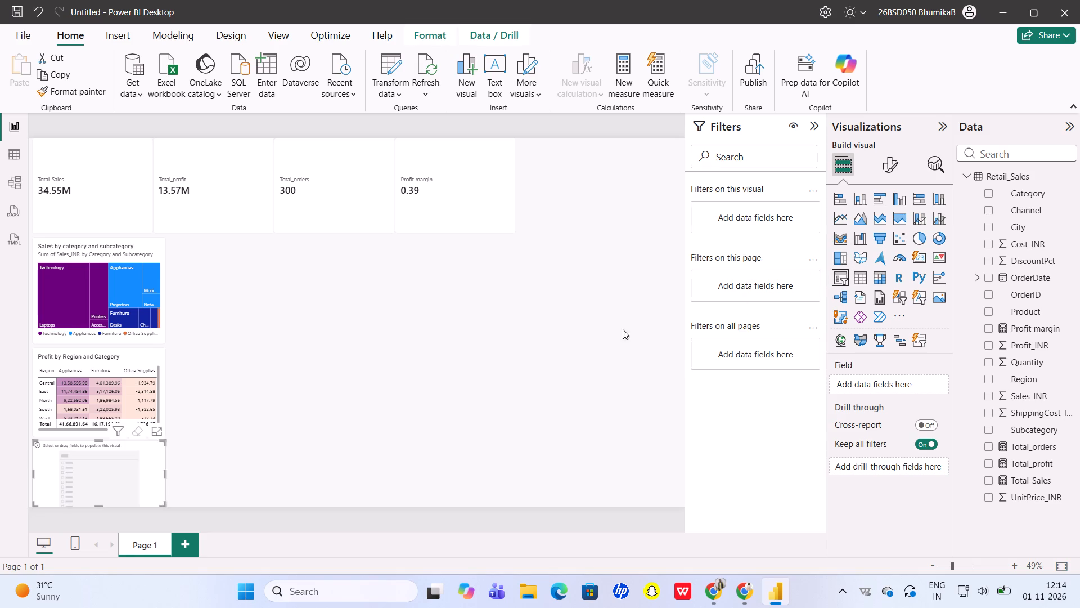
pyautogui.moveTo(136, 477); pyautogui.dragTo(195, 418)
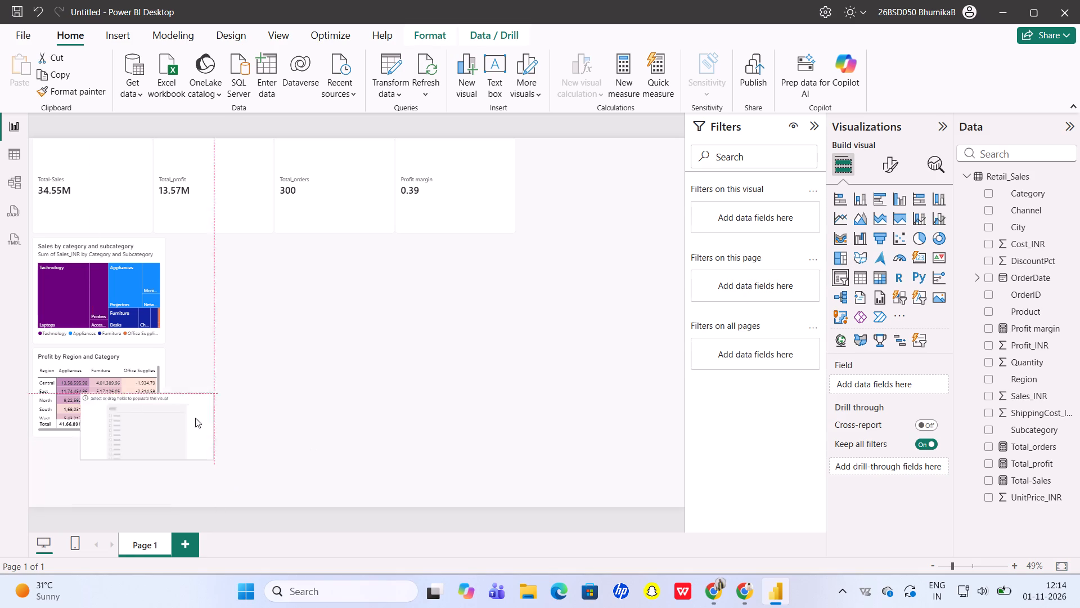
pyautogui.moveTo(195, 418); pyautogui.dragTo(279, 284)
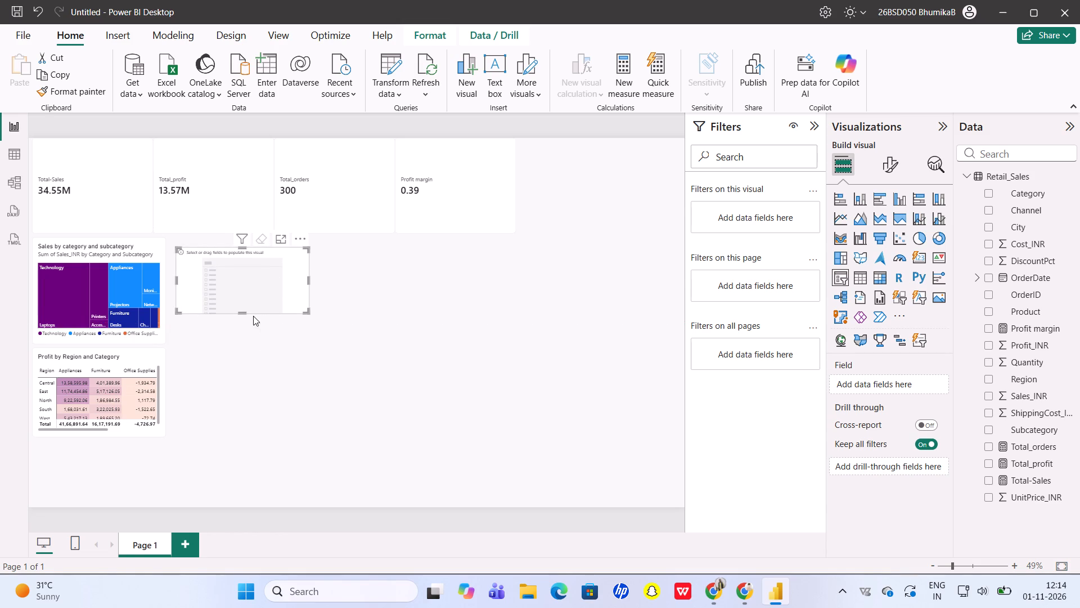
pyautogui.moveTo(242, 311); pyautogui.dragTo(239, 328)
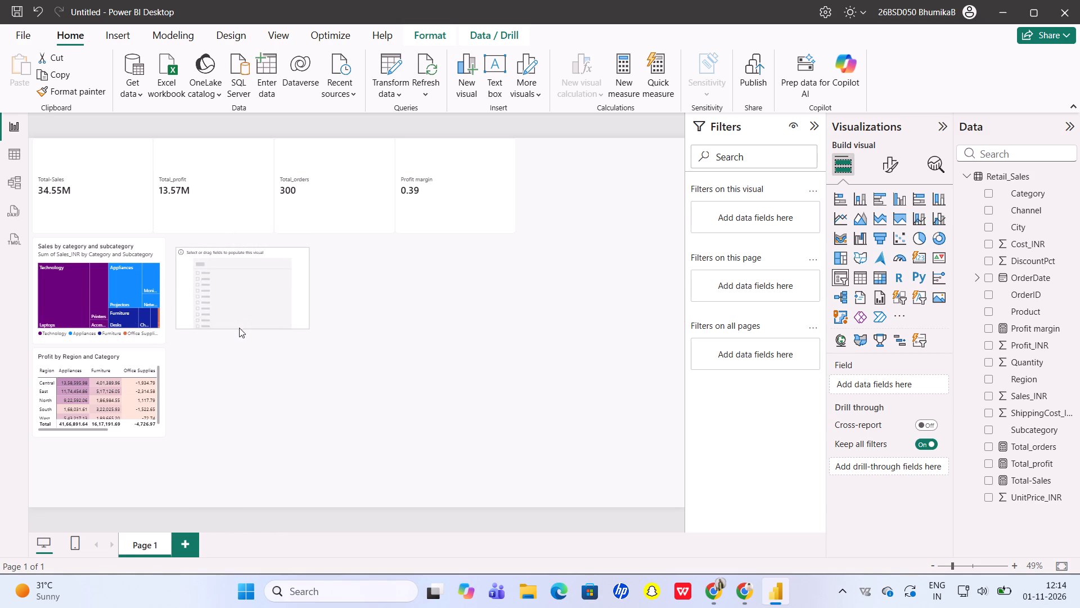
pyautogui.moveTo(239, 328); pyautogui.dragTo(241, 339)
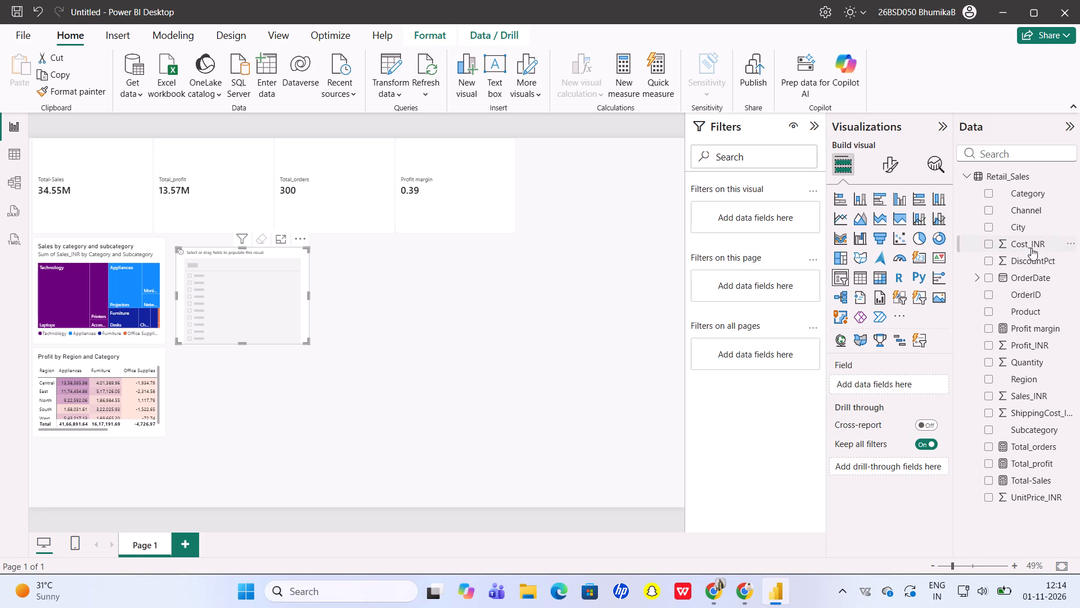
pyautogui.click(985, 380)
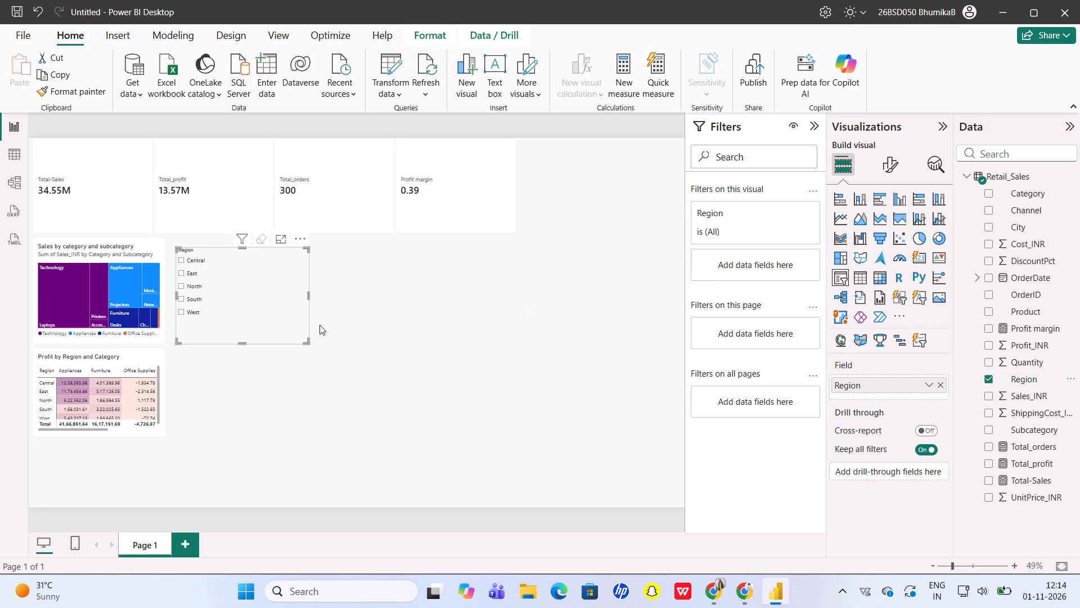
# Slightly reduce the Region slicer's height and width to fit its list more closely, and deselect it.
pyautogui.moveTo(245, 344); pyautogui.dragTo(245, 342)
pyautogui.moveTo(245, 342); pyautogui.dragTo(244, 336)
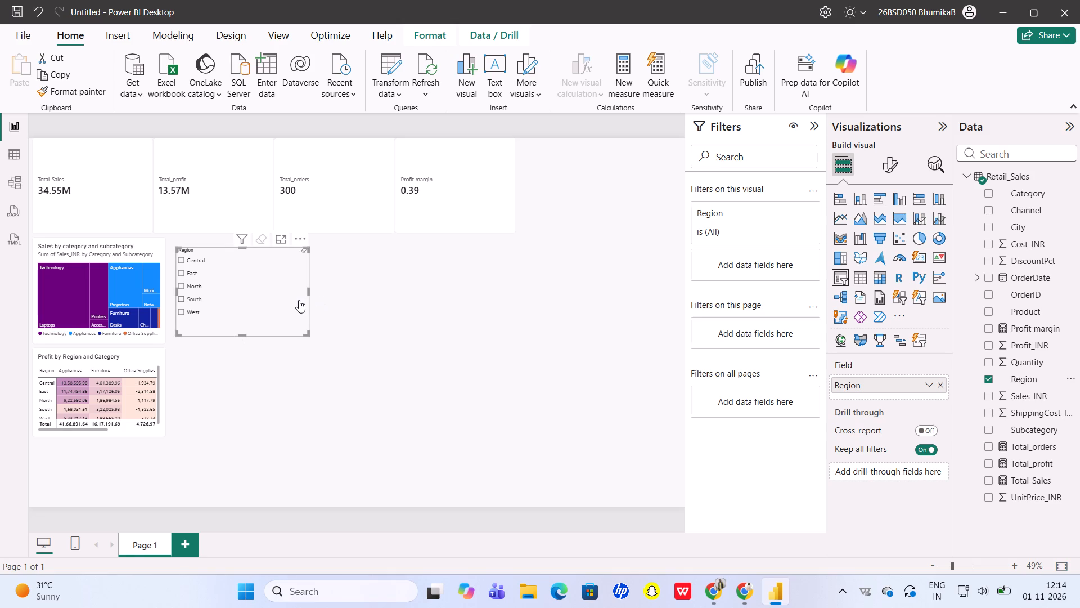
pyautogui.moveTo(309, 292); pyautogui.dragTo(297, 292)
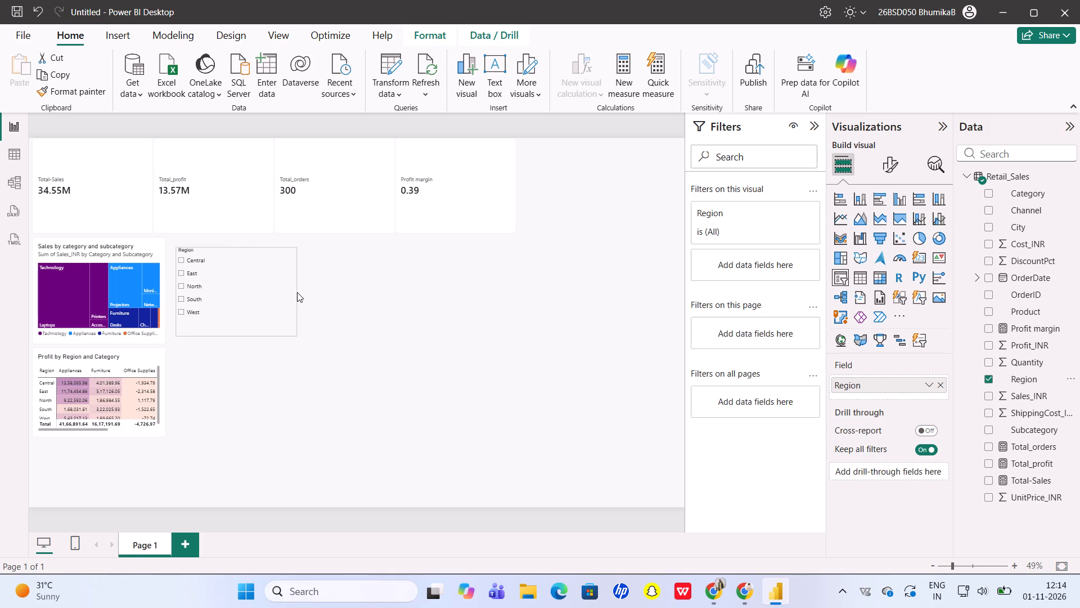
pyautogui.moveTo(297, 292); pyautogui.dragTo(293, 292)
pyautogui.click(323, 302)
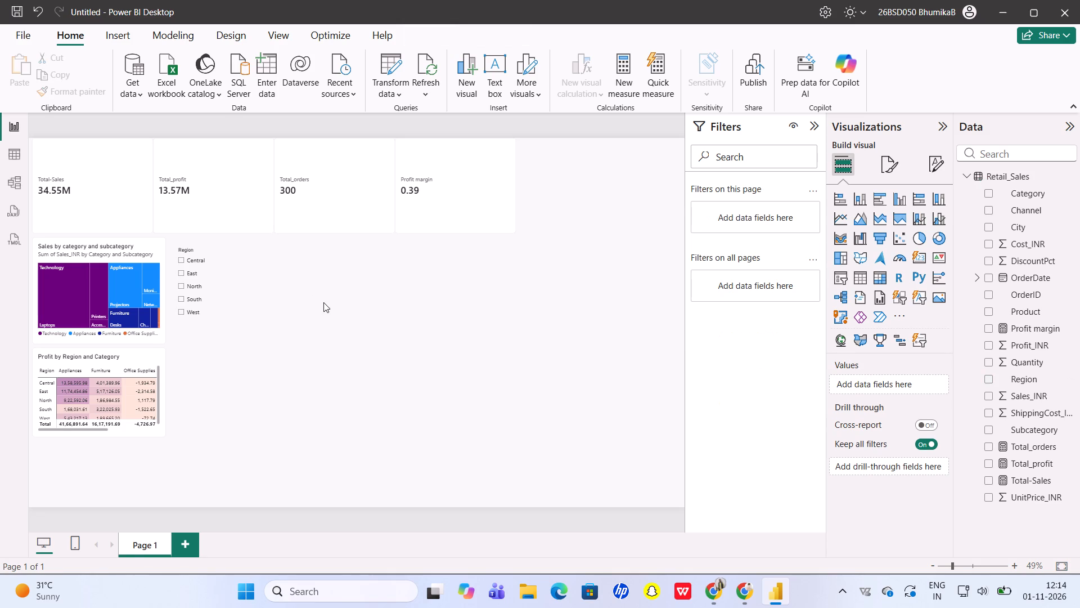
# Add a Category slicer beyond the Region slicer, below the KPI cards, slightly increase its height, and deselect it.
pyautogui.click(845, 269)
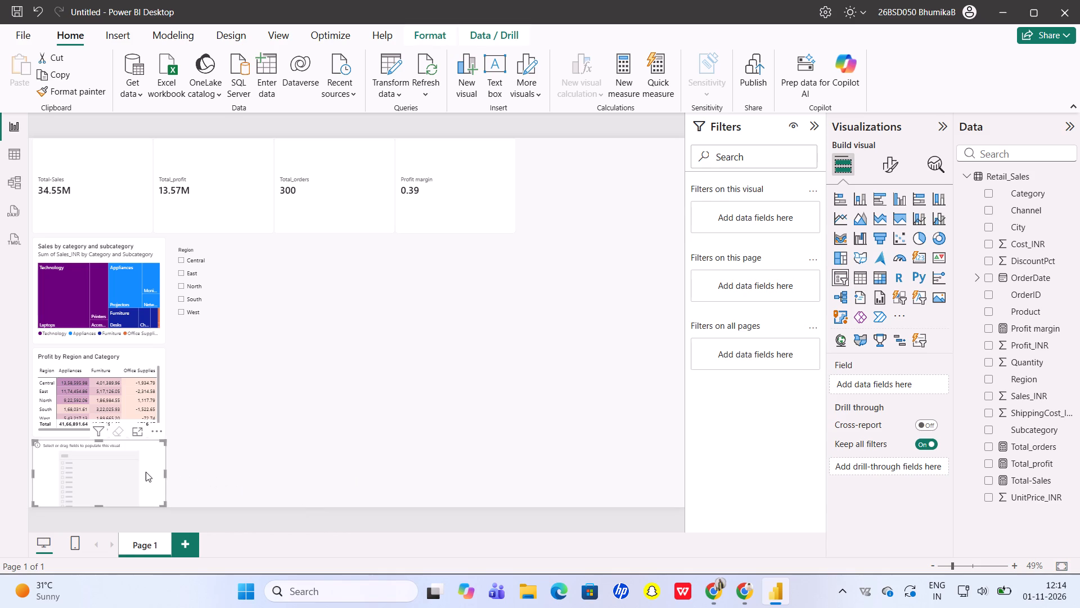
pyautogui.moveTo(146, 472); pyautogui.dragTo(375, 294)
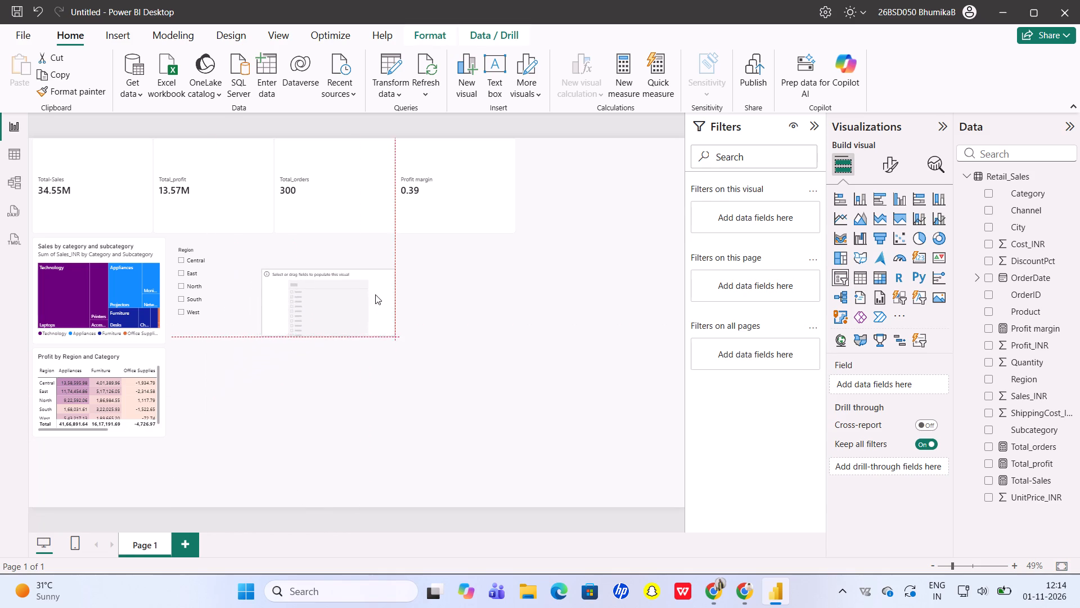
pyautogui.moveTo(375, 294); pyautogui.dragTo(382, 272)
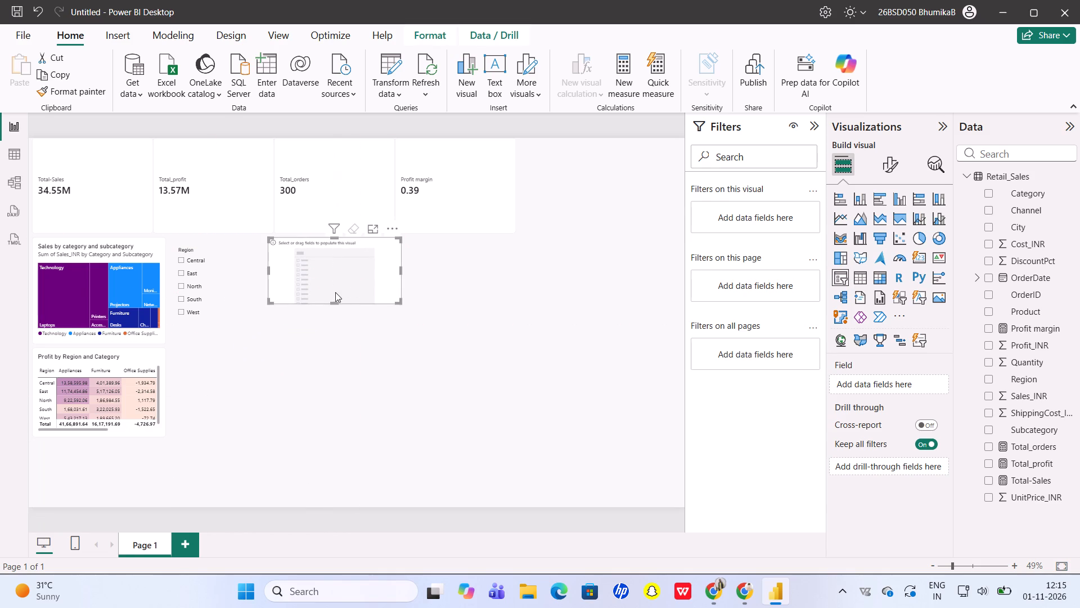
pyautogui.moveTo(330, 304); pyautogui.dragTo(330, 318)
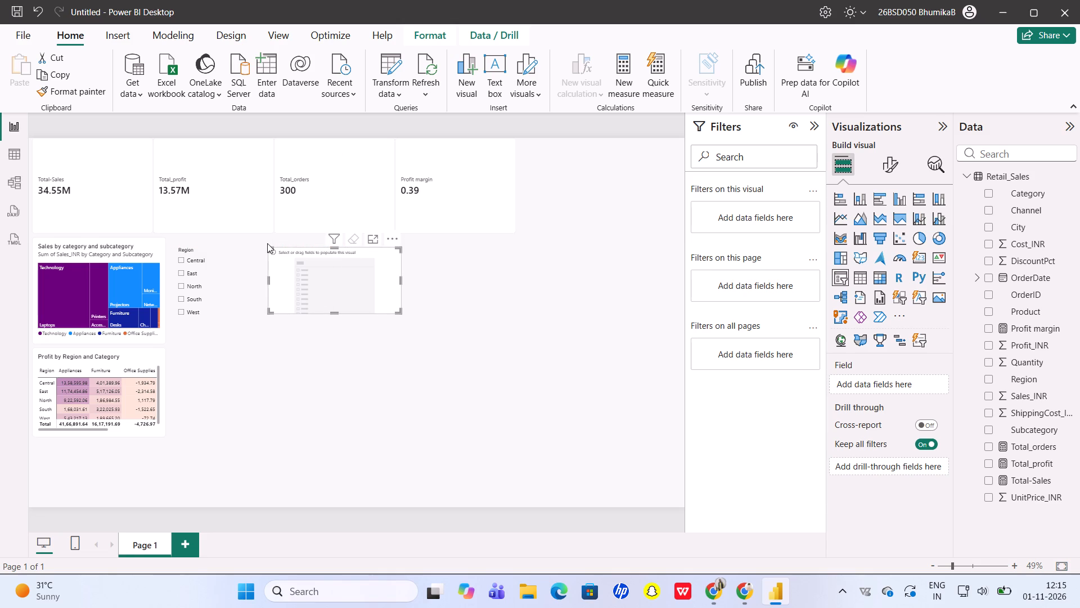
pyautogui.click(267, 243)
pyautogui.click(299, 274)
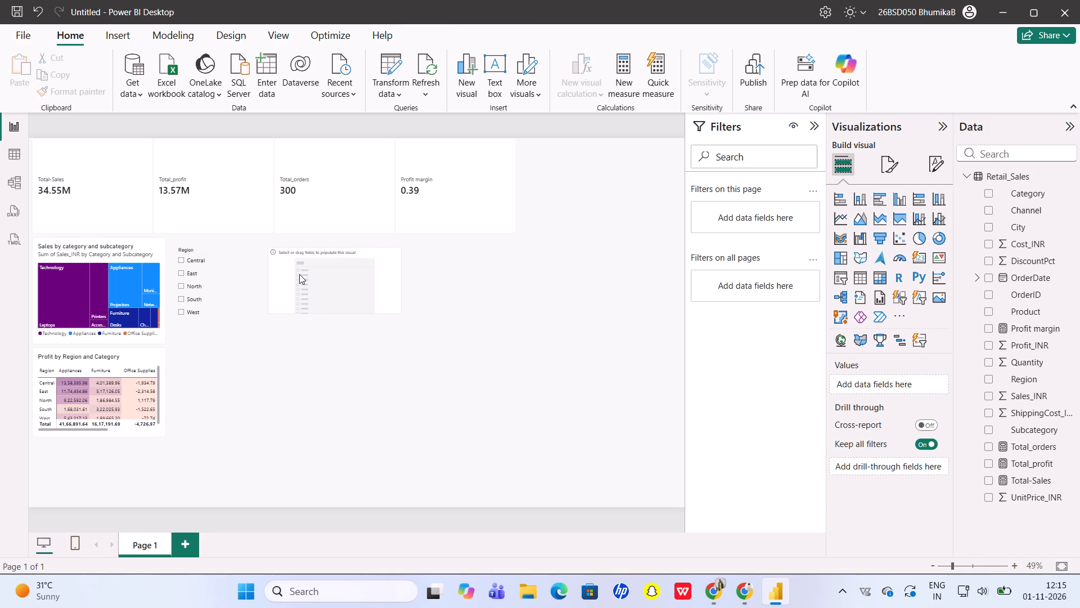
pyautogui.moveTo(331, 243); pyautogui.dragTo(327, 235)
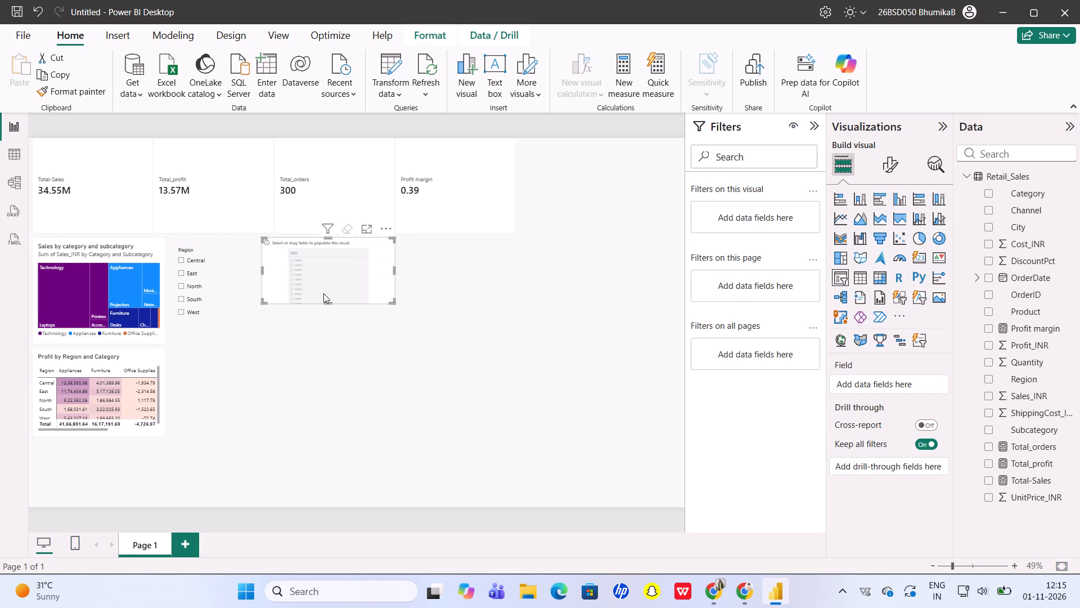
pyautogui.moveTo(325, 300); pyautogui.dragTo(325, 310)
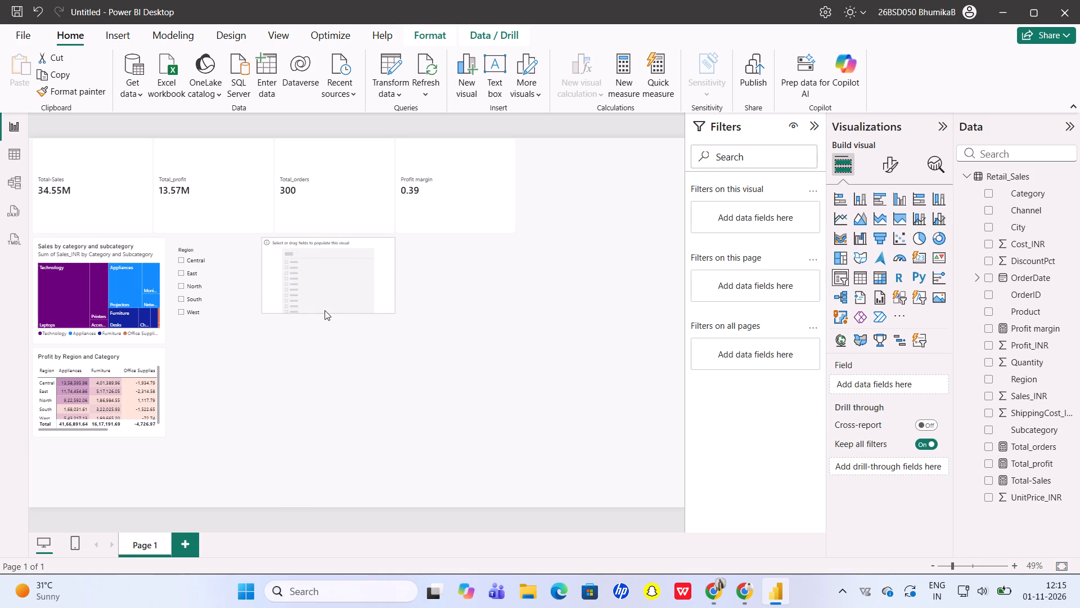
pyautogui.moveTo(325, 310); pyautogui.dragTo(324, 310)
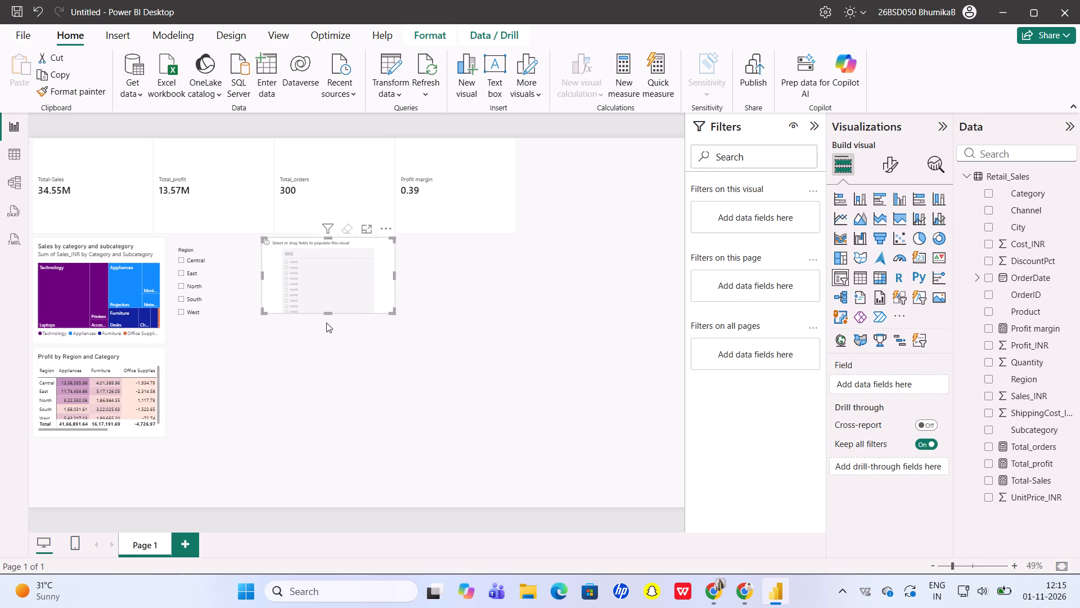
pyautogui.click(988, 189)
pyautogui.click(579, 399)
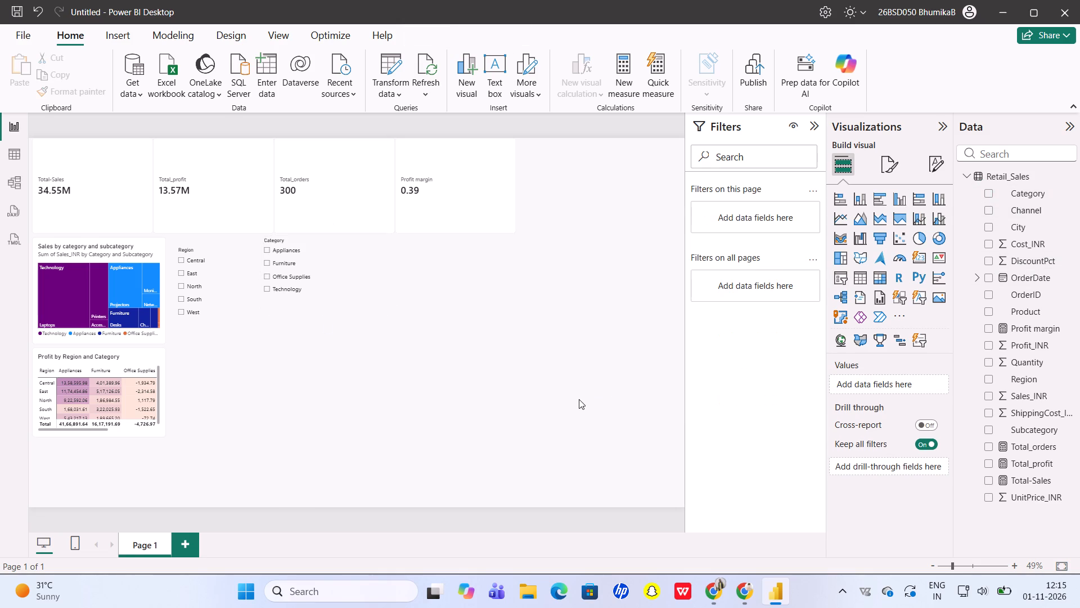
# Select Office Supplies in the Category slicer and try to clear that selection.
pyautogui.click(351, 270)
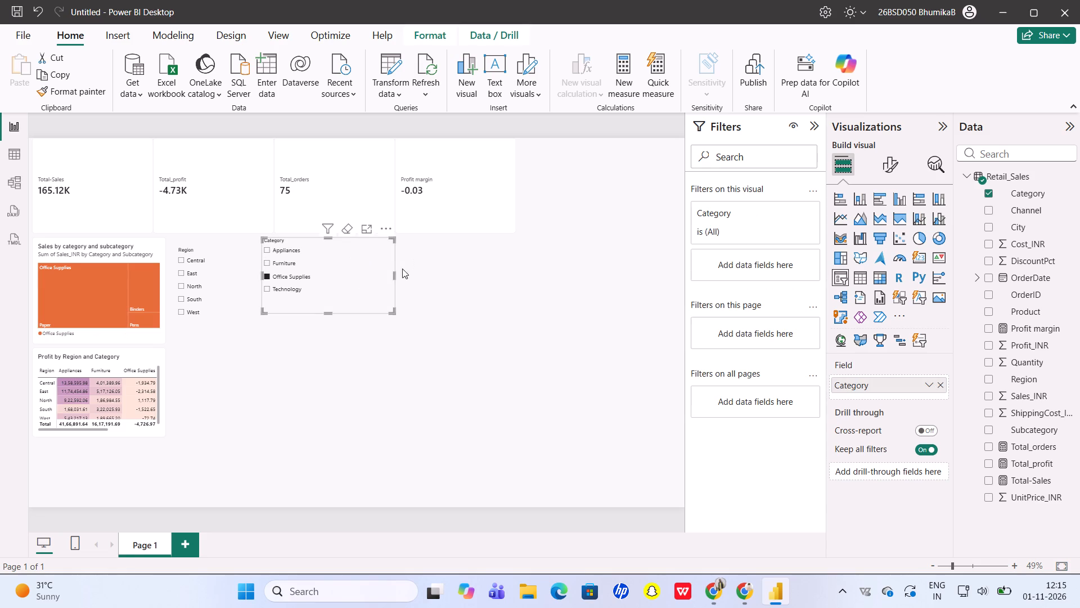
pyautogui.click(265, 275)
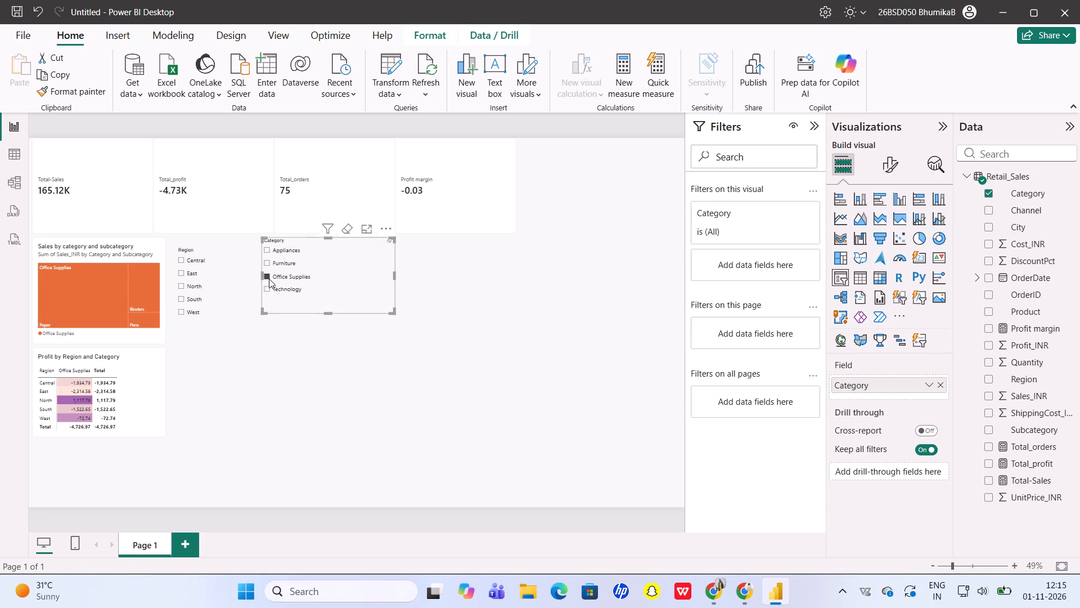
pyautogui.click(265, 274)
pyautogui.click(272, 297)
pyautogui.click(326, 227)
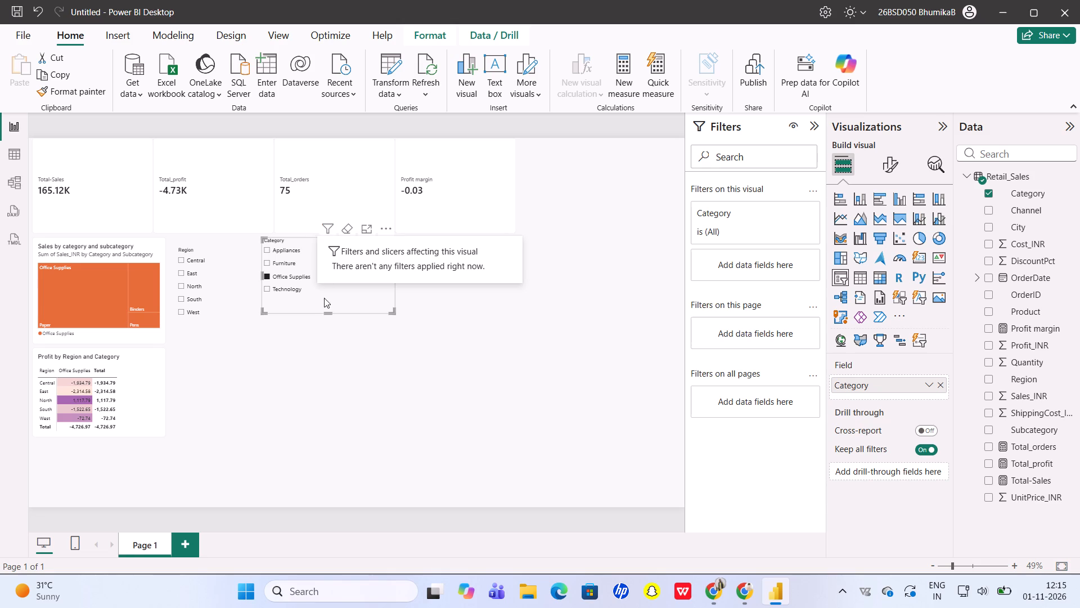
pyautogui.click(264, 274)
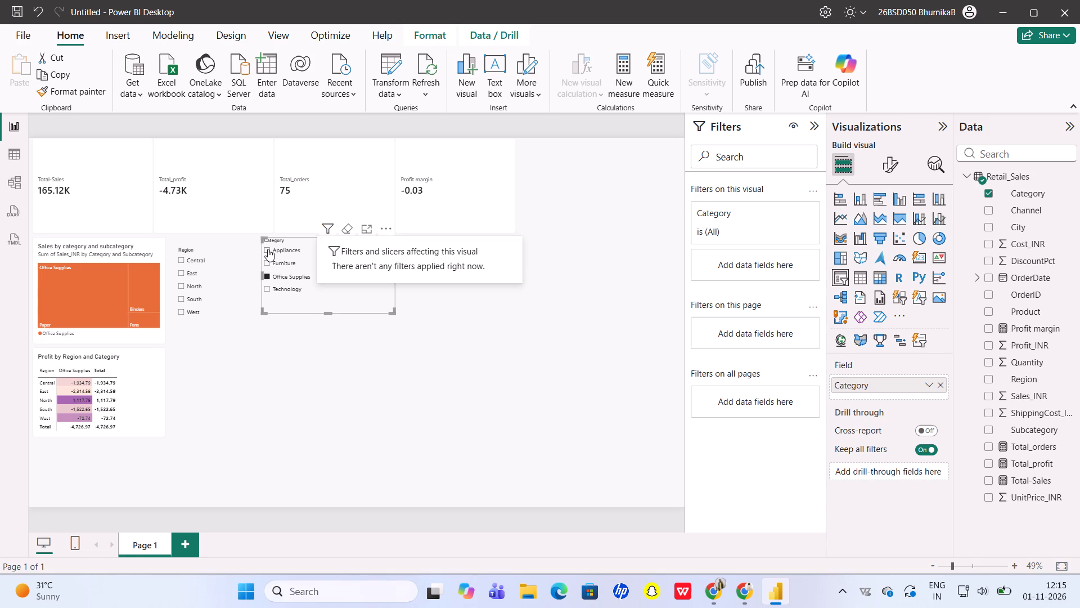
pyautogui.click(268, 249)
# Move the Category slicer slightly lower and farther from the Region slicer, leaving all its categories unselected.
pyautogui.click(352, 305)
pyautogui.moveTo(352, 305); pyautogui.dragTo(365, 329)
pyautogui.doubleClick(350, 295)
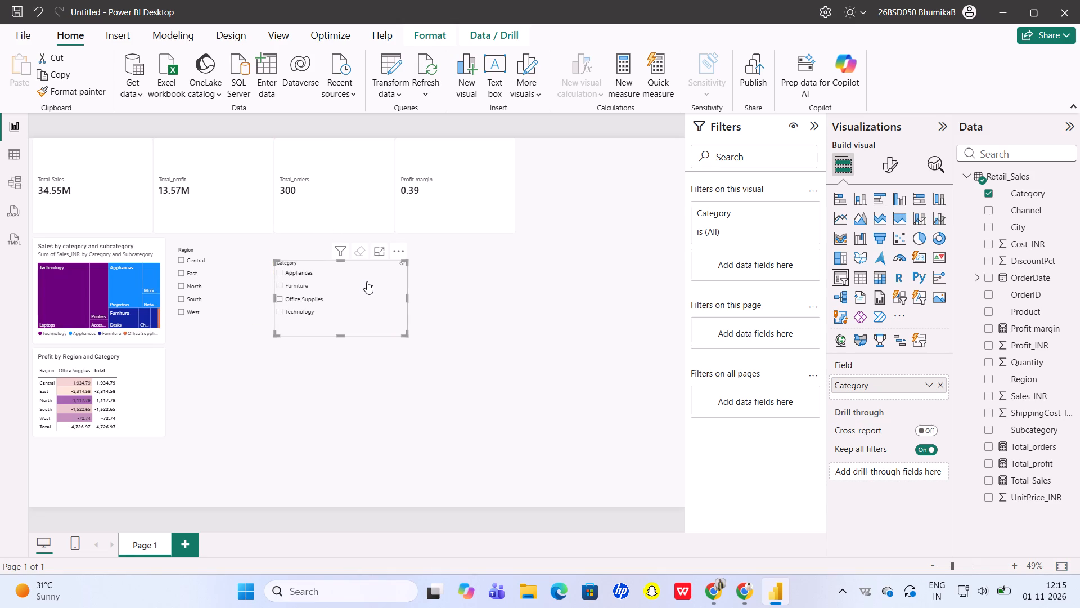
pyautogui.click(367, 281)
pyautogui.click(367, 281)
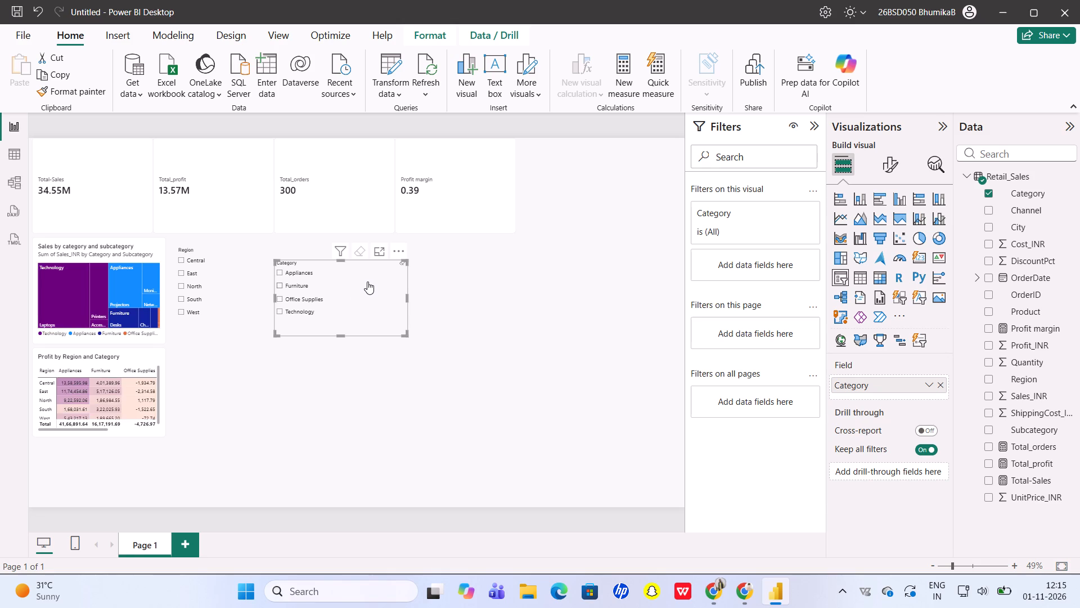
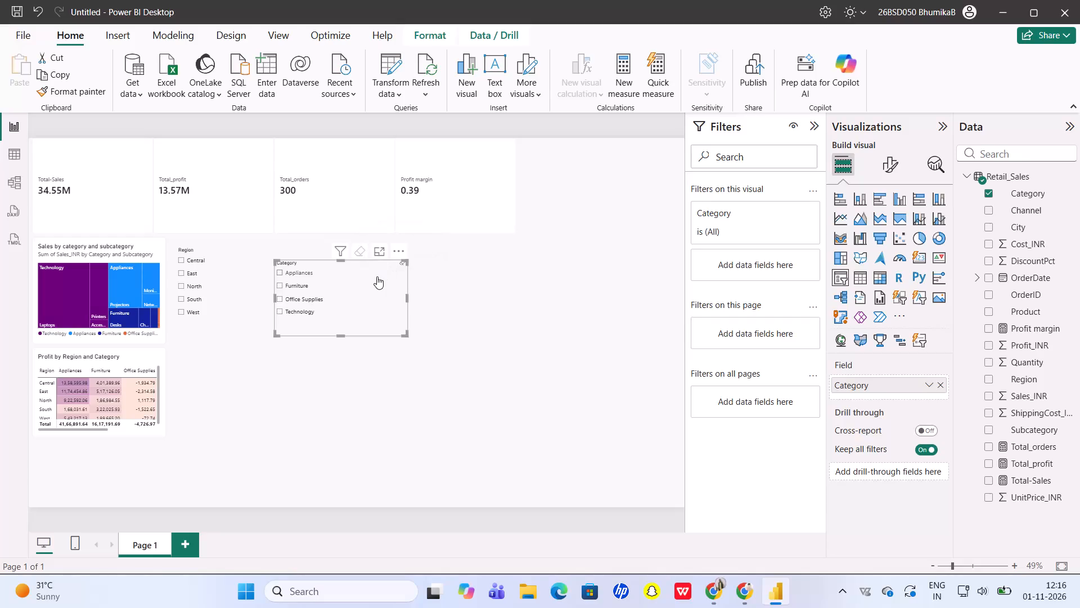
# Move the Category slicer up close beneath the KPI cards, slightly increase its height, reduce its width, and deselect it.
pyautogui.moveTo(377, 275); pyautogui.dragTo(373, 252)
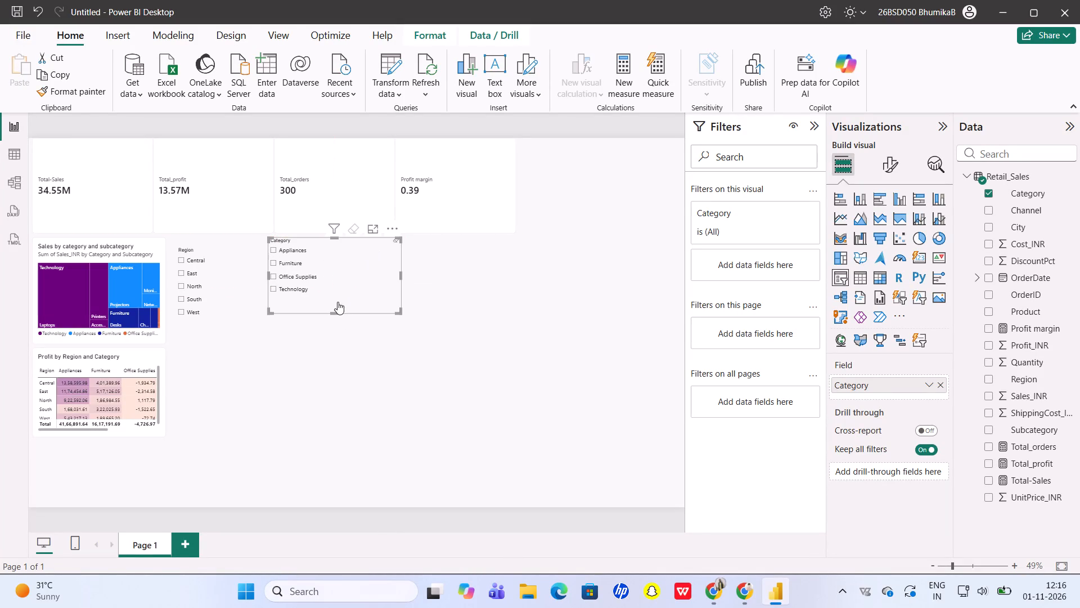
pyautogui.moveTo(335, 309); pyautogui.dragTo(334, 317)
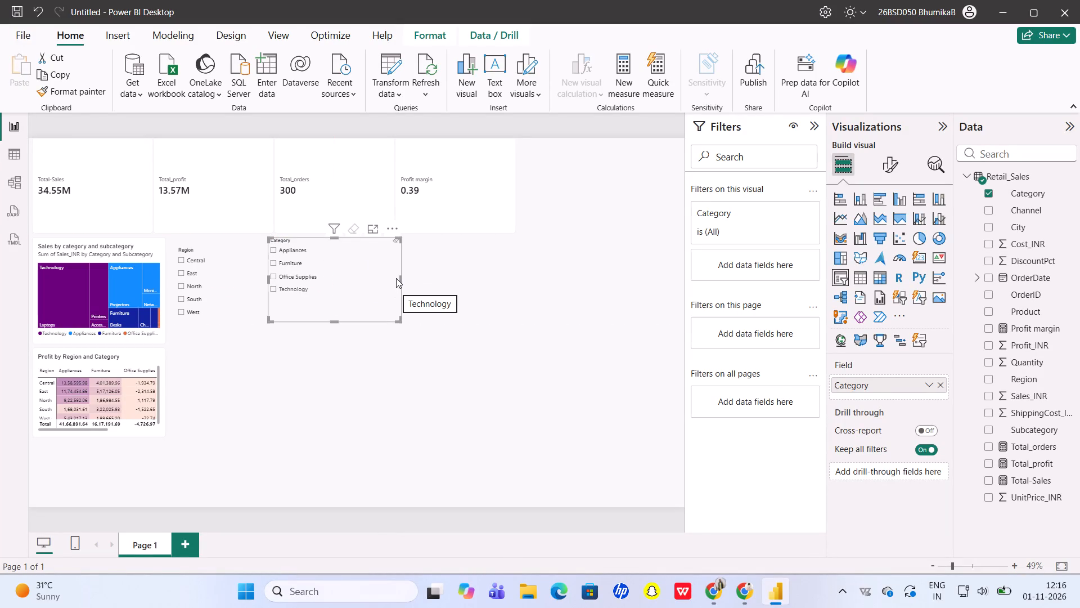
pyautogui.moveTo(399, 277); pyautogui.dragTo(395, 278)
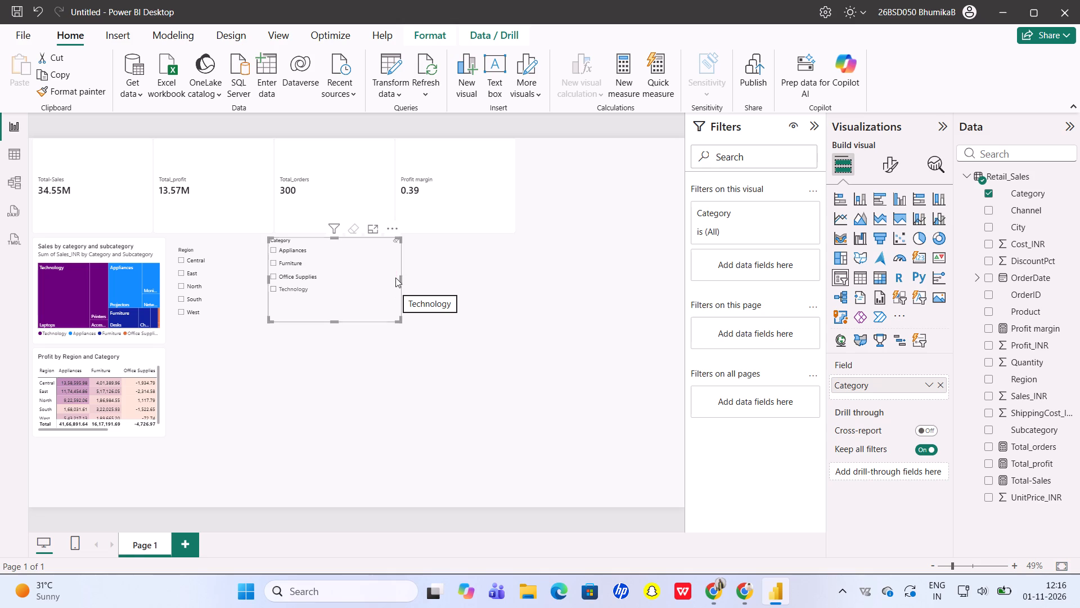
pyautogui.moveTo(395, 278); pyautogui.dragTo(393, 278)
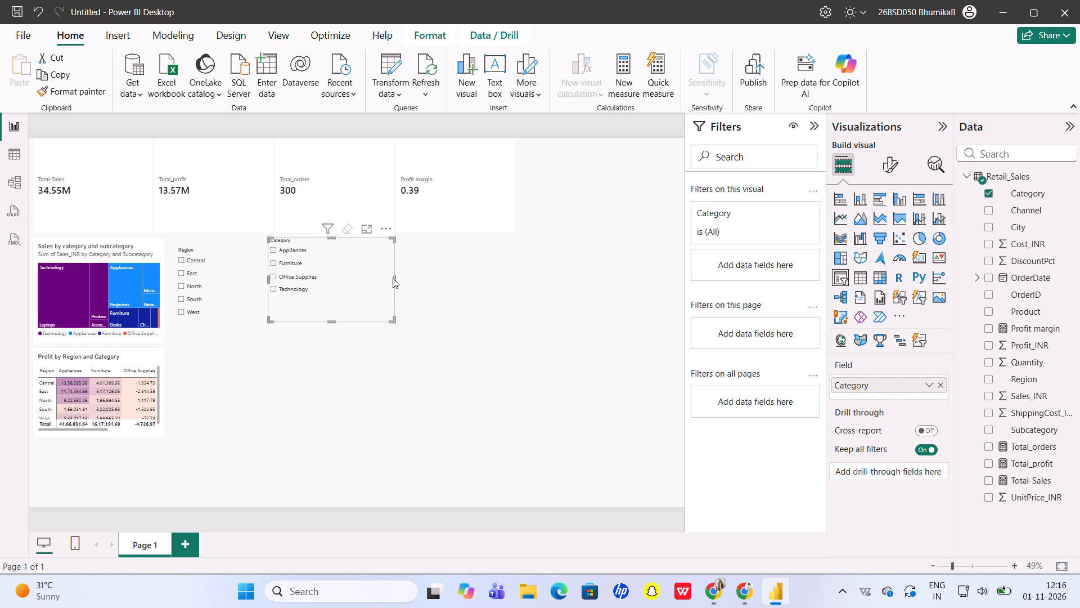
pyautogui.click(423, 287)
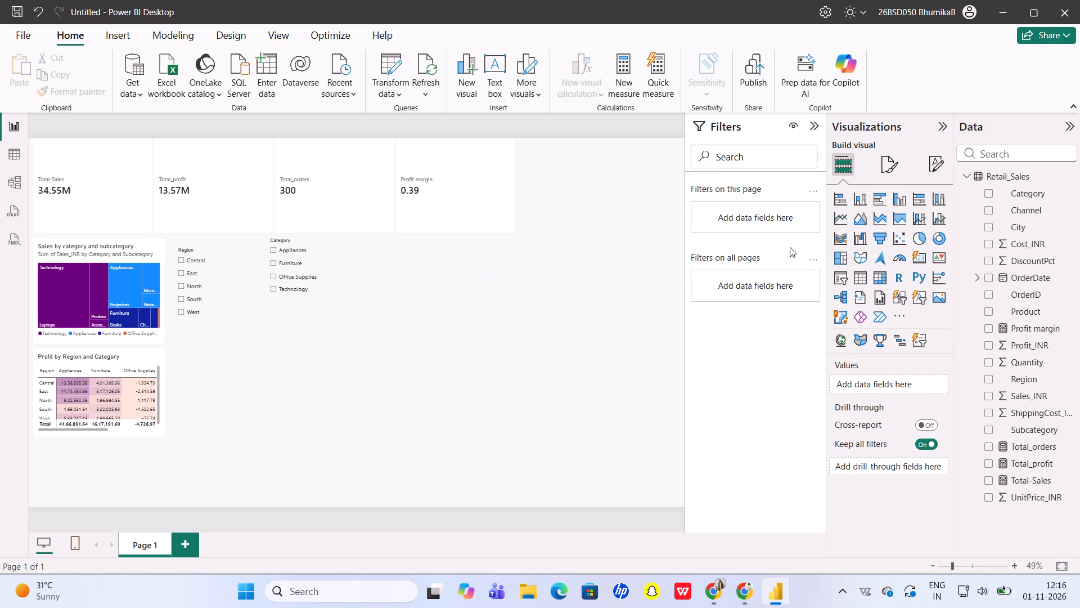
# Add a Channel slicer beside the Category slicer, just below the KPI cards, and deselect it.
pyautogui.click(844, 279)
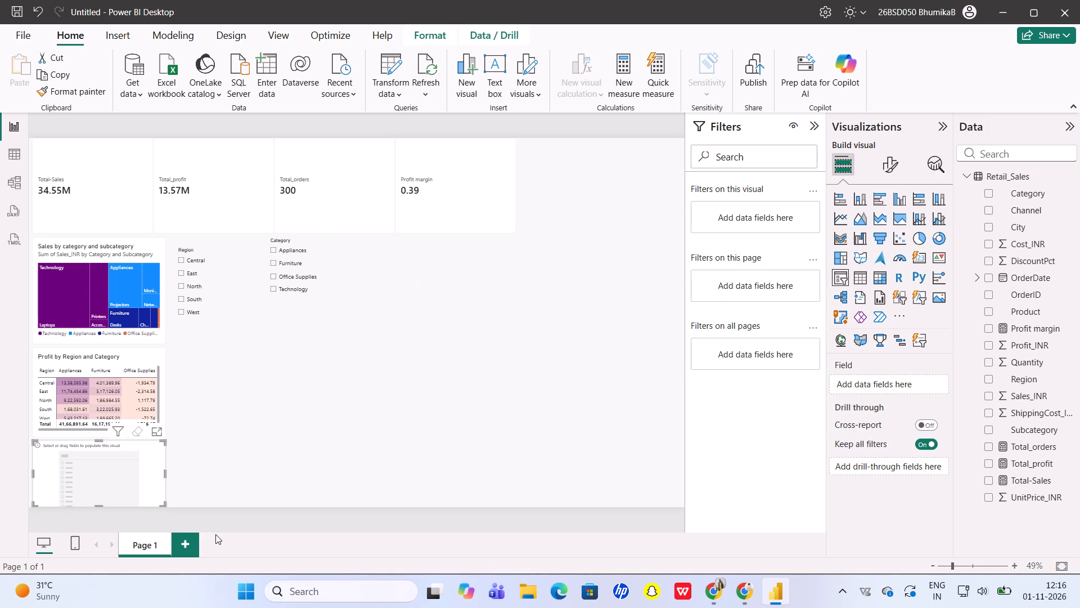
pyautogui.moveTo(91, 484); pyautogui.dragTo(232, 450)
pyautogui.hscroll(1, 250, 441)
pyautogui.moveTo(299, 431); pyautogui.dragTo(348, 368)
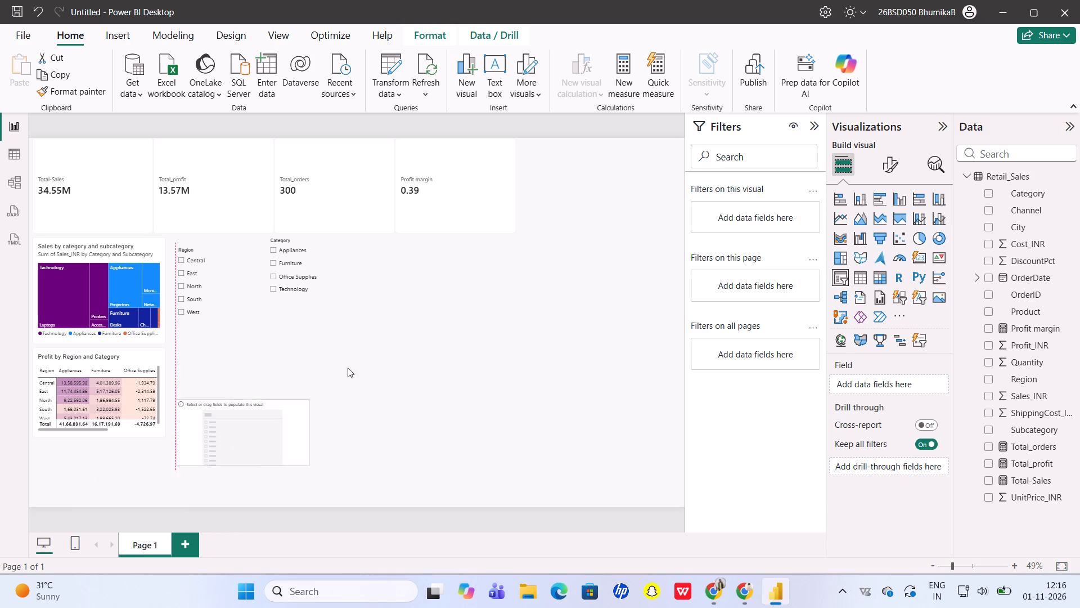
pyautogui.moveTo(348, 368); pyautogui.dragTo(454, 268)
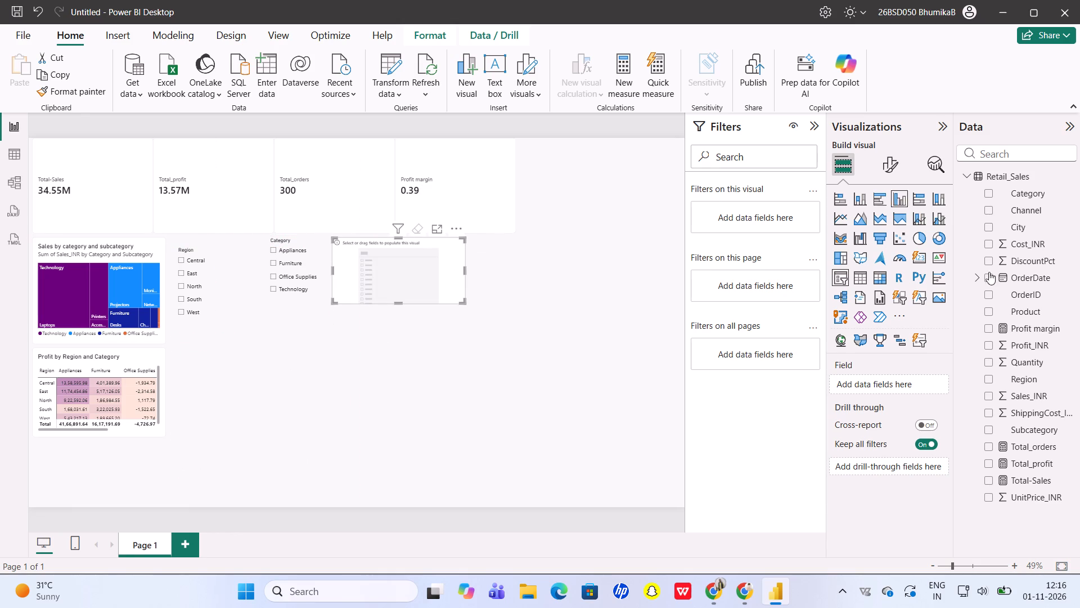
pyautogui.click(991, 207)
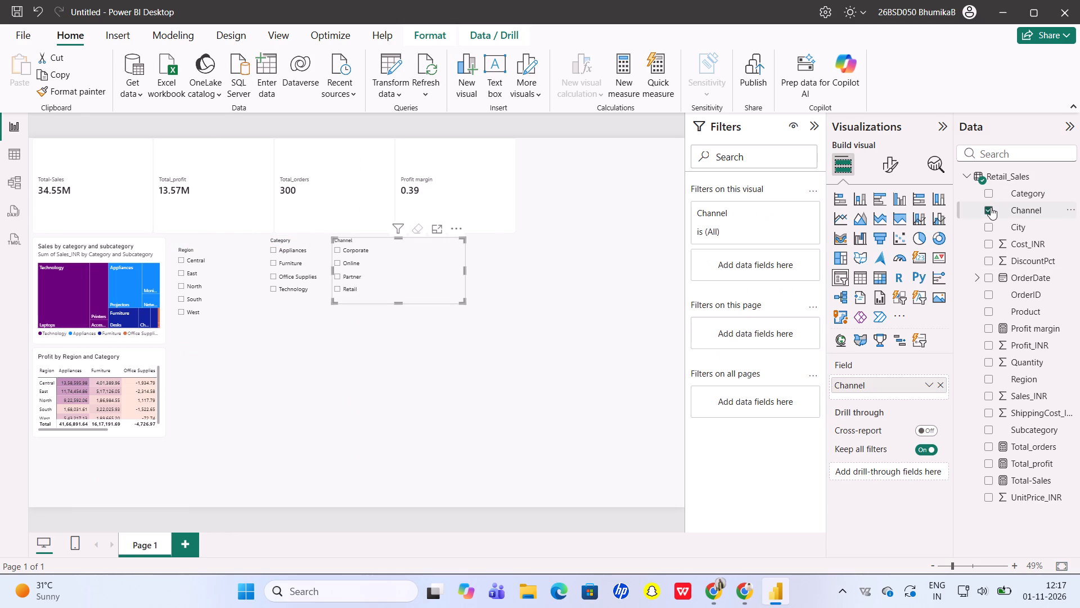
pyautogui.click(649, 428)
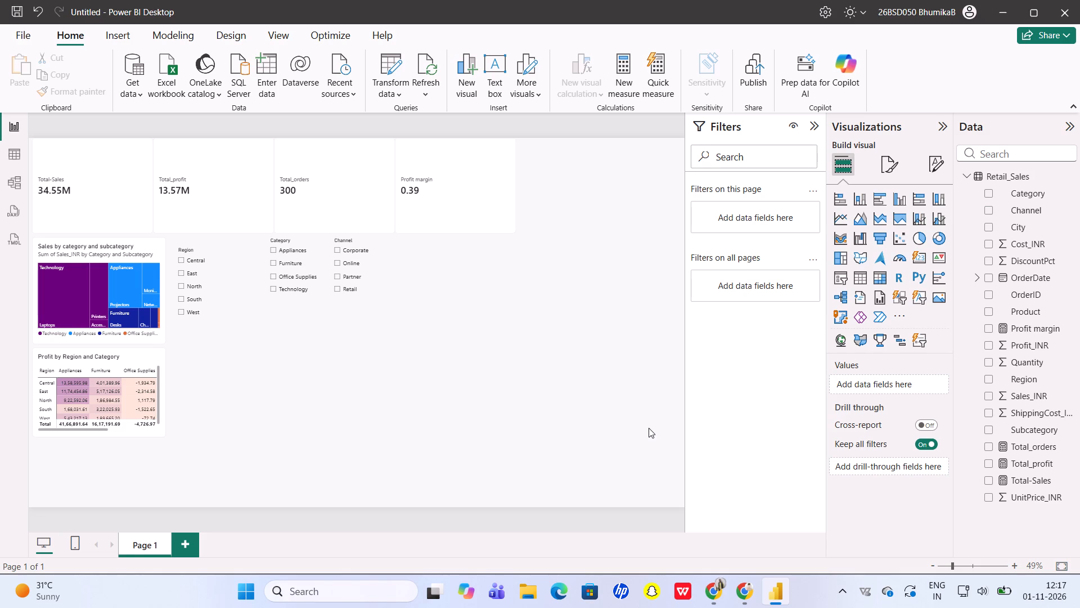
# Add an OrderDate slicer beside the Channel slicer, just below the Profit margin card.
pyautogui.click(848, 278)
pyautogui.moveTo(143, 484); pyautogui.dragTo(273, 449)
pyautogui.click(273, 449)
pyautogui.moveTo(273, 449); pyautogui.dragTo(511, 275)
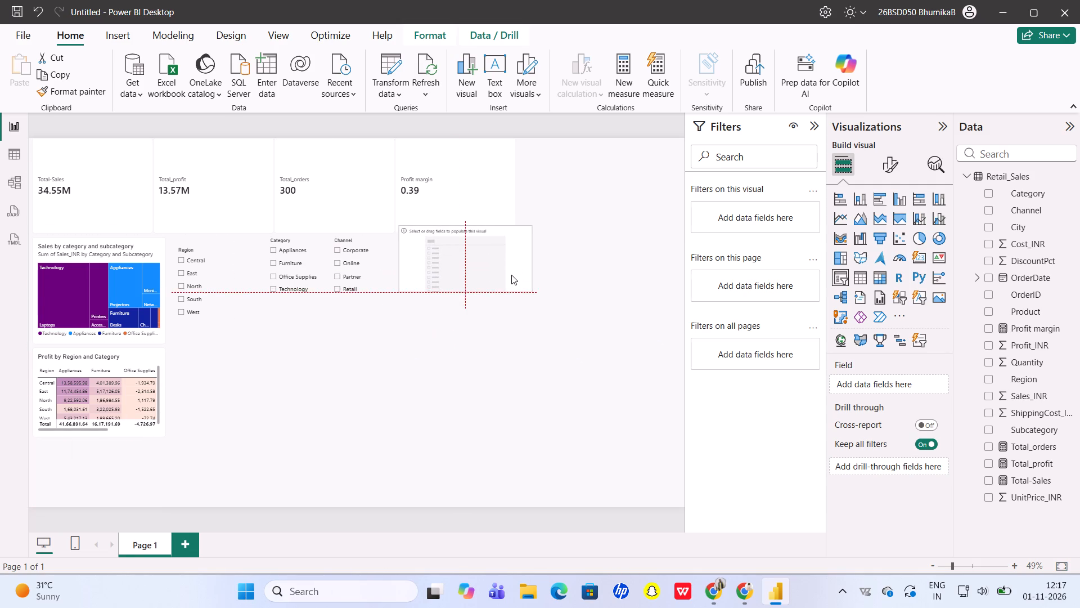
pyautogui.moveTo(511, 275); pyautogui.dragTo(506, 287)
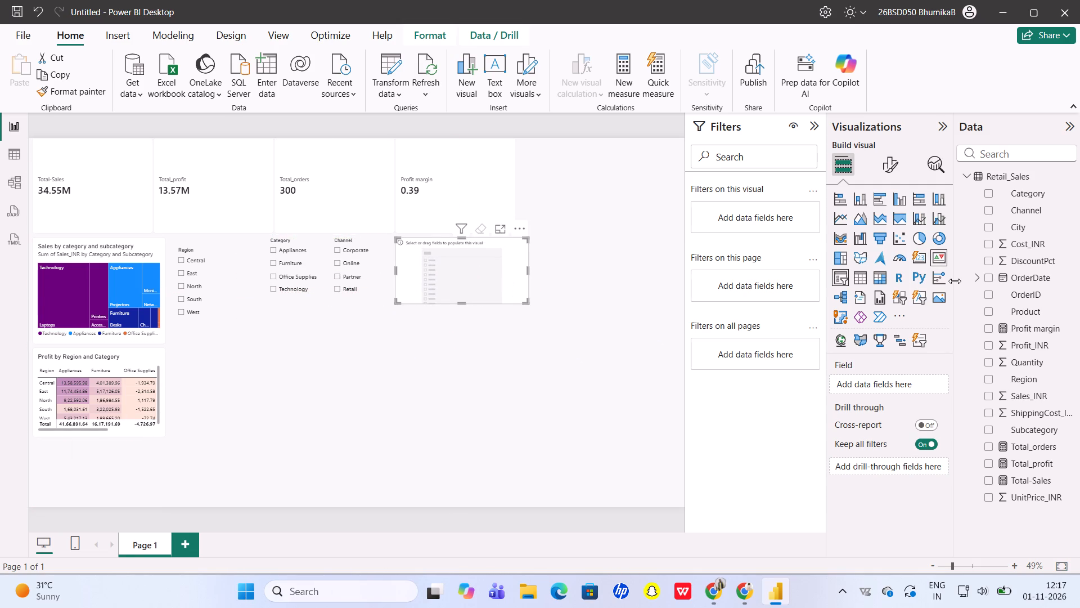
pyautogui.click(989, 279)
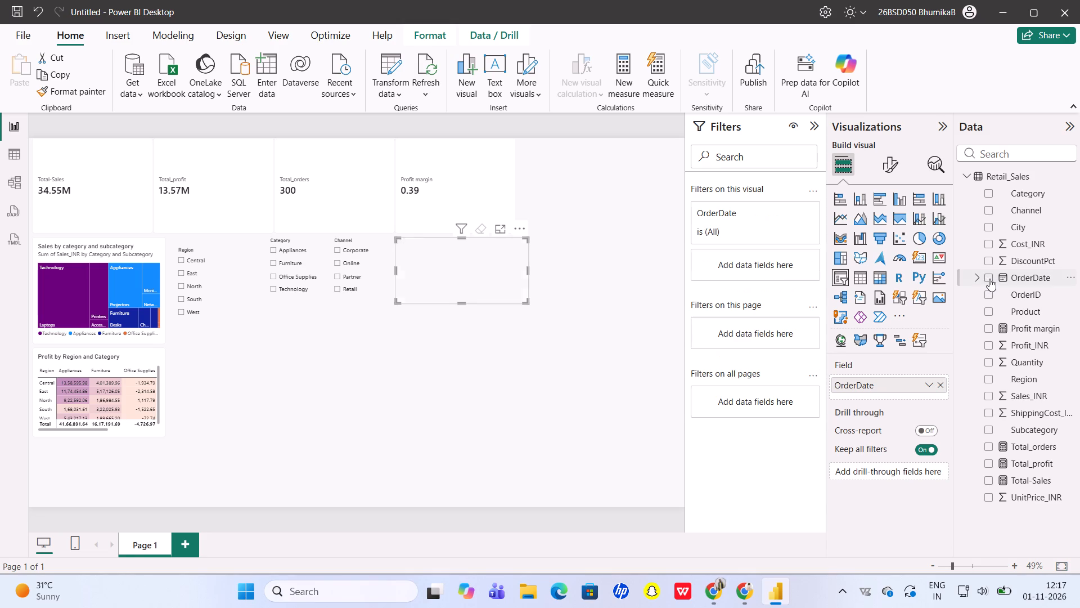
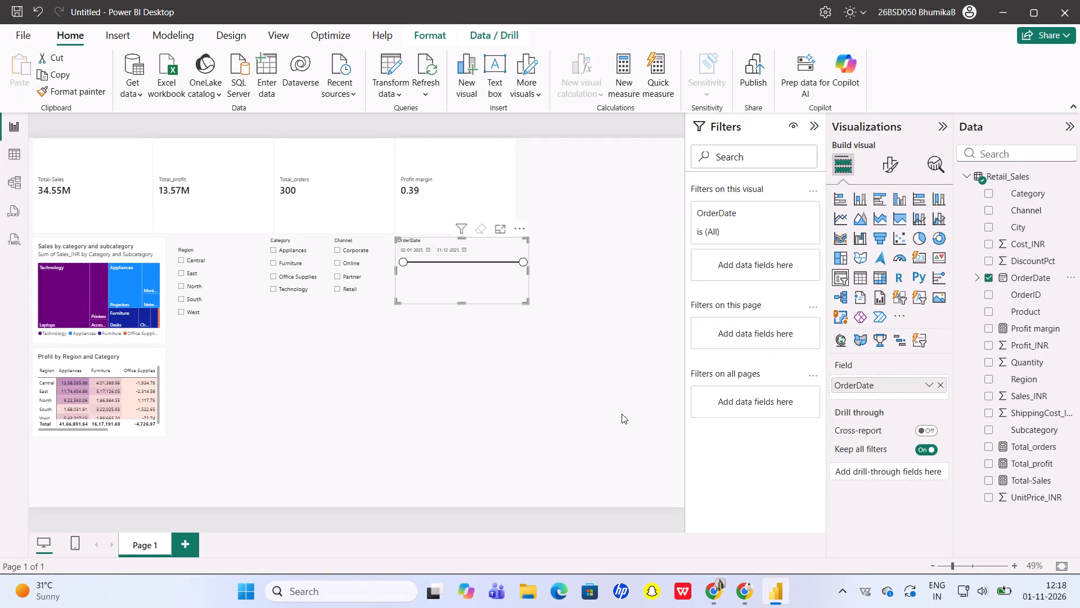
# Insert an empty waterfall chart beside the Profit by Region and Category matrix, below the Region slicer, and extend its height to the matrix's bottom edge.
pyautogui.click(622, 414)
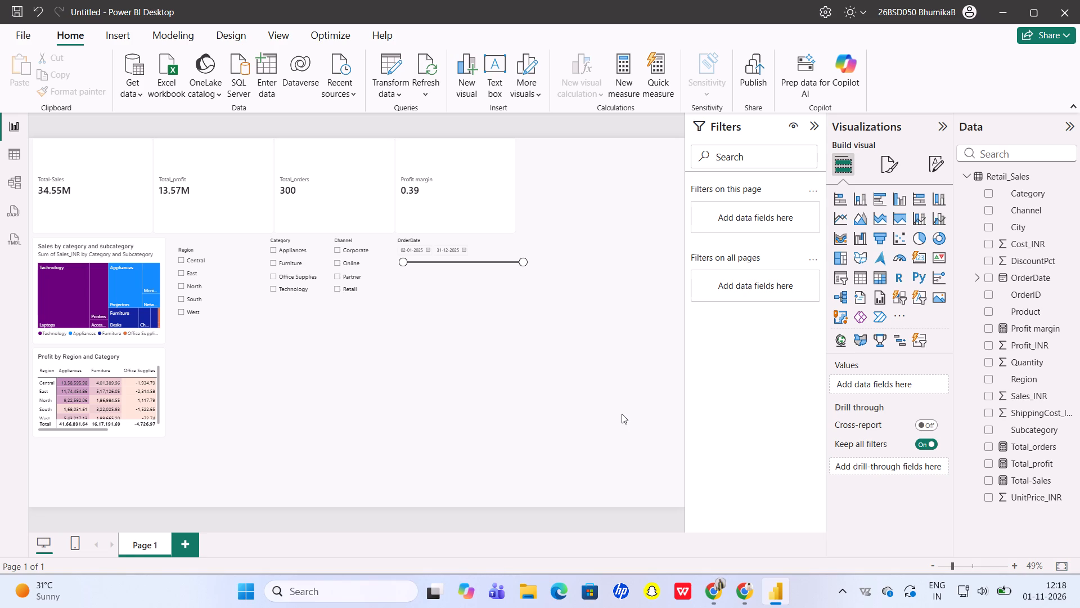
pyautogui.click(853, 236)
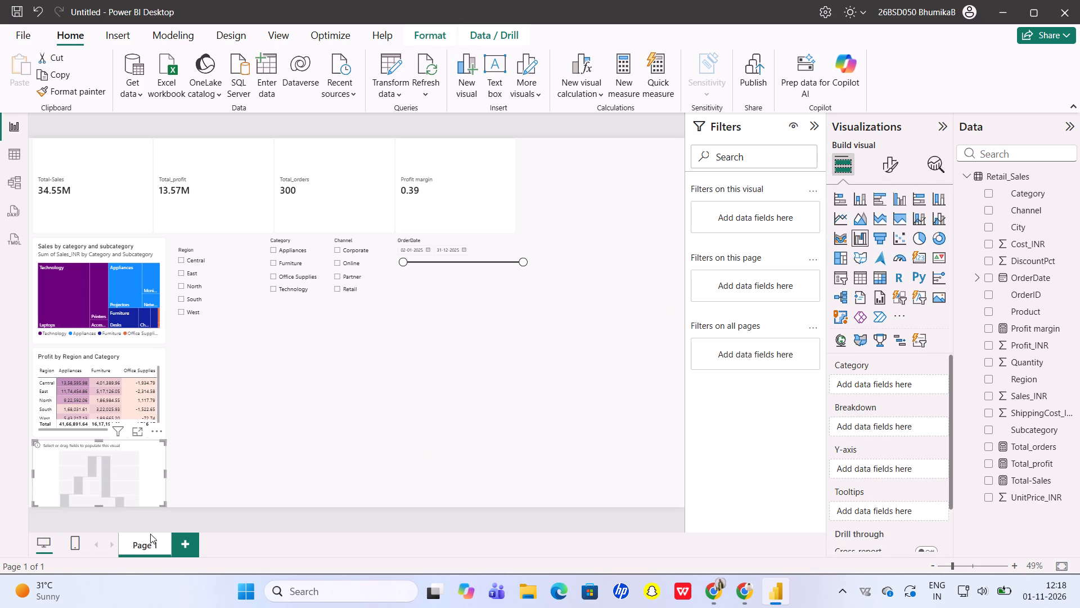
pyautogui.moveTo(149, 479); pyautogui.dragTo(276, 379)
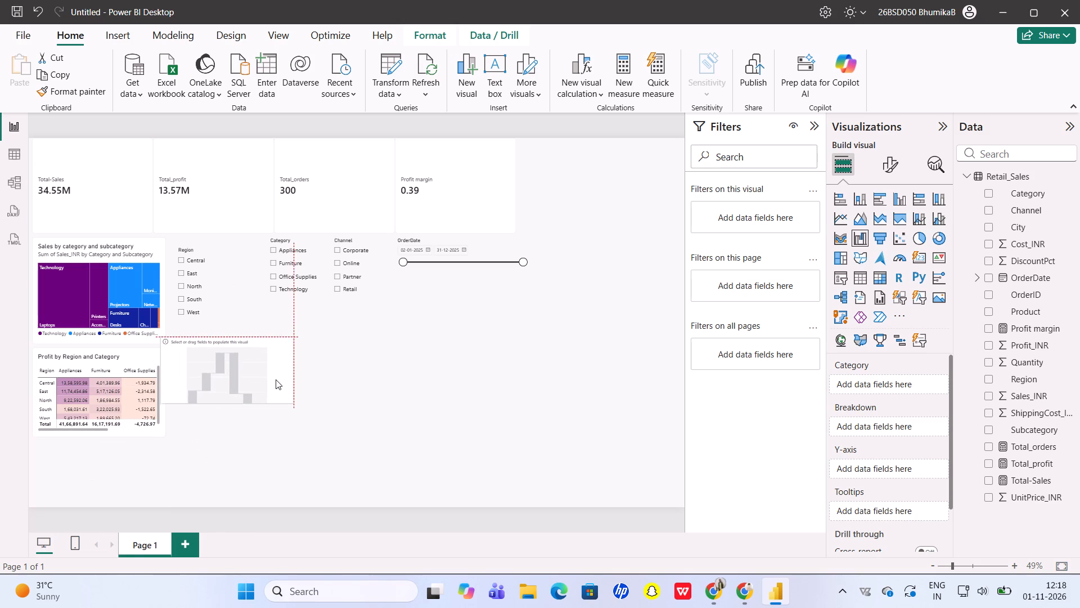
pyautogui.moveTo(276, 379); pyautogui.dragTo(276, 379)
pyautogui.moveTo(279, 381); pyautogui.dragTo(294, 387)
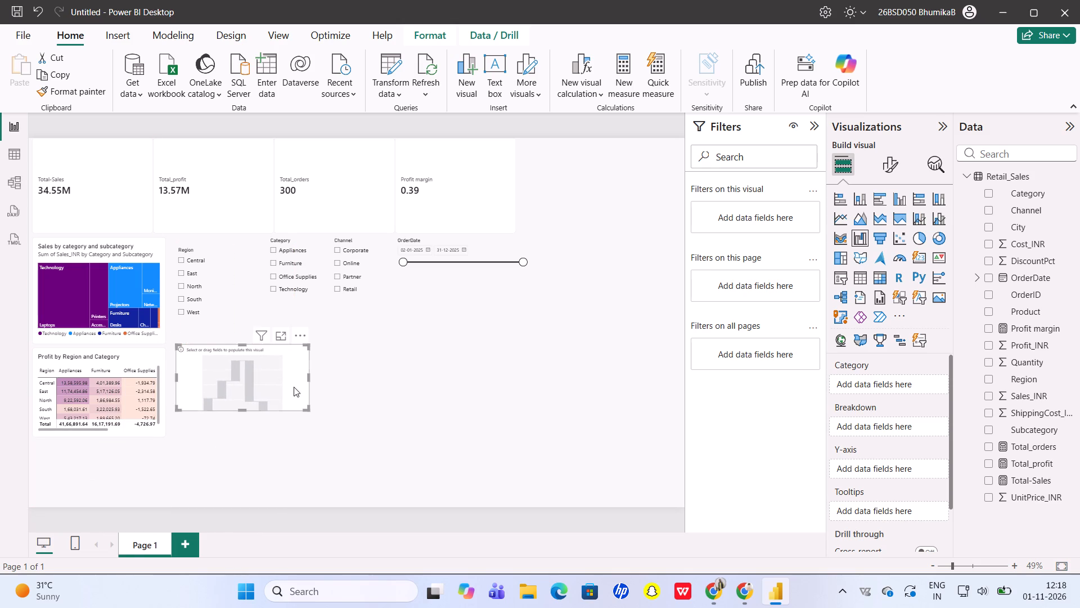
pyautogui.moveTo(243, 408); pyautogui.dragTo(242, 412)
pyautogui.moveTo(242, 412); pyautogui.dragTo(244, 430)
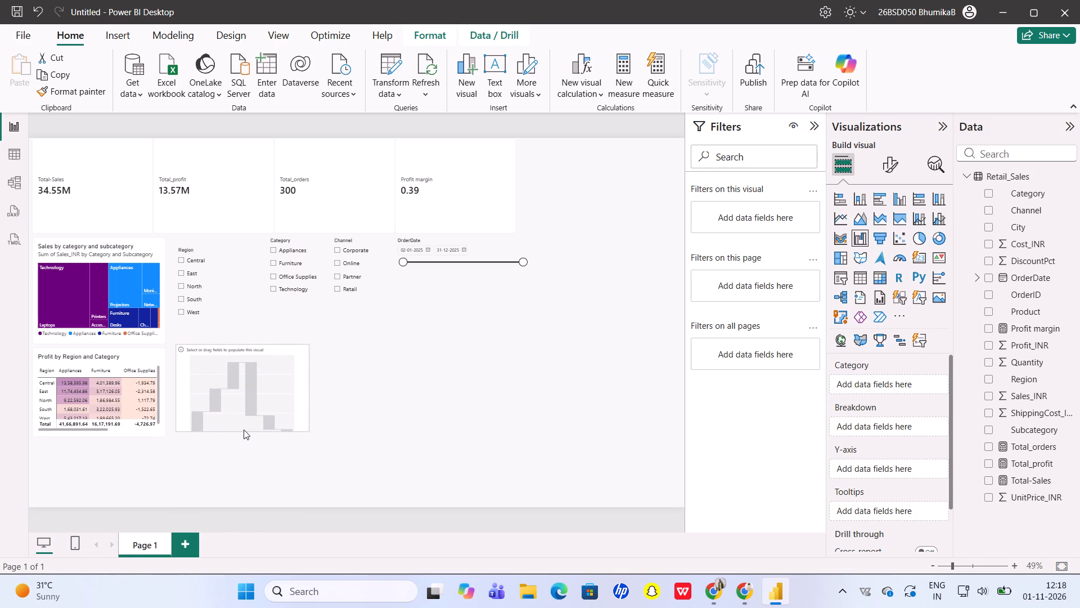
pyautogui.moveTo(244, 430); pyautogui.dragTo(244, 432)
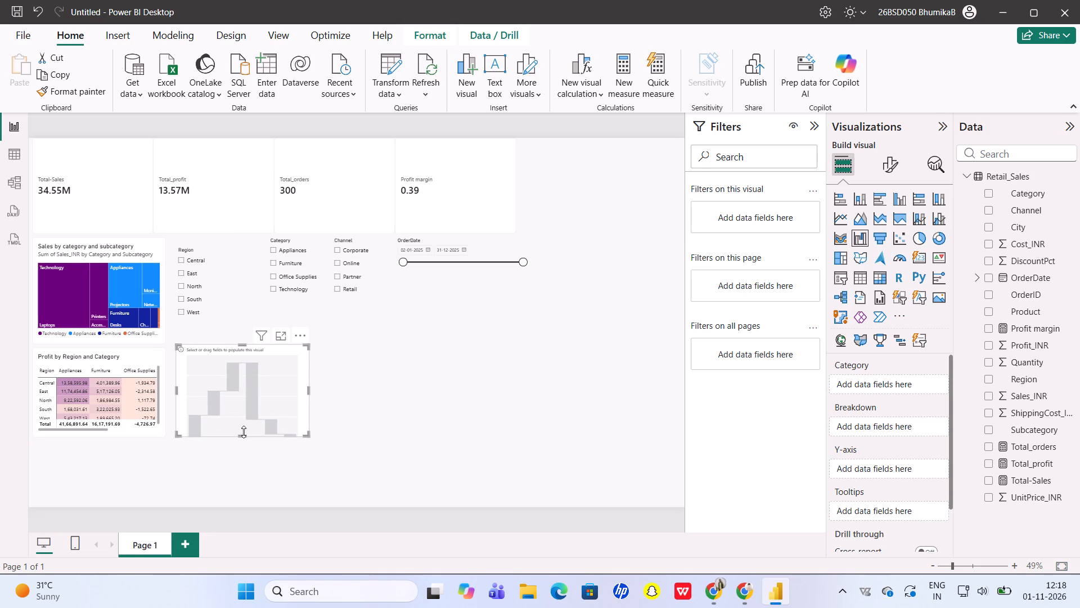
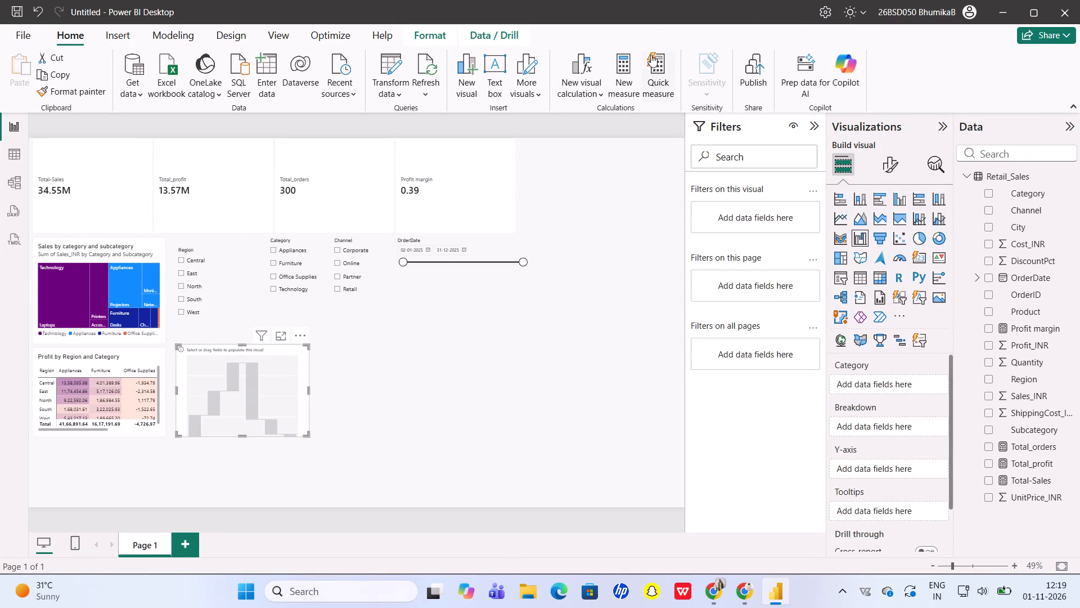
# Create a new measure in Retail_Sales named "Gross sales" and begin its formula with the SUMX function.
pyautogui.click(626, 64)
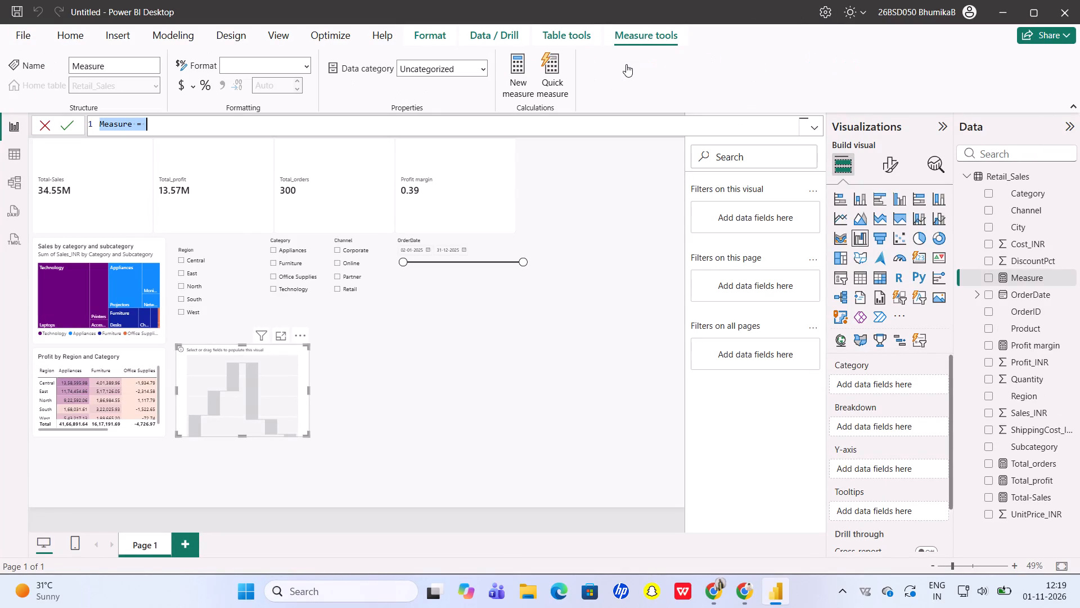
pyautogui.press('BackSpace')
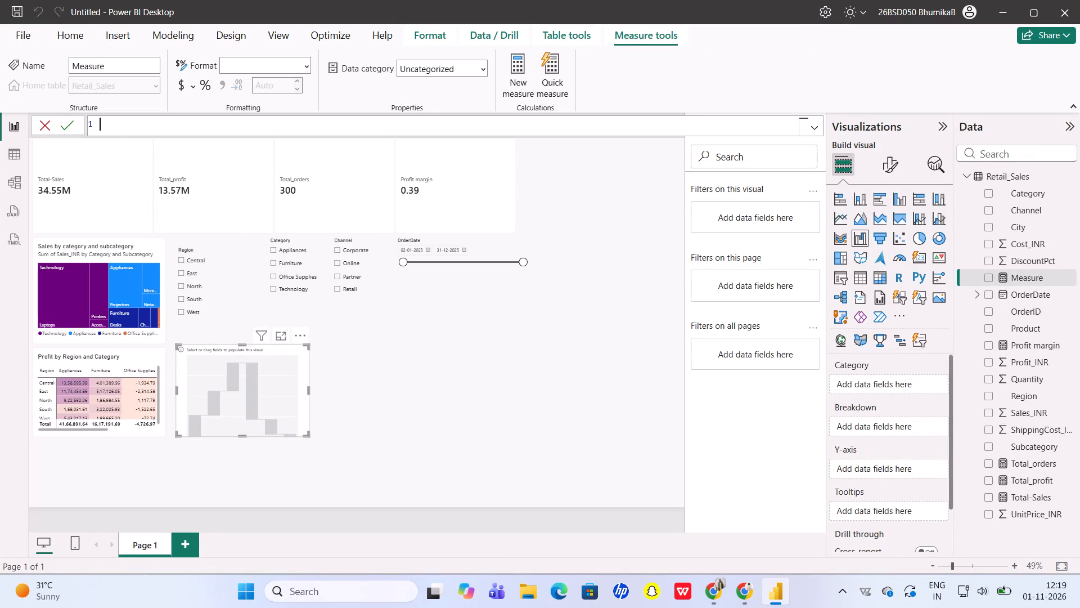
pyautogui.write('gross sa')
pyautogui.press('BackSpace')
pyautogui.press('BackSpace')
pyautogui.press('BackSpace')
pyautogui.press('BackSpace')
pyautogui.press('BackSpace')
pyautogui.press('BackSpace')
pyautogui.press('BackSpace')
pyautogui.press('BackSpace')
pyautogui.press('BackSpace')
pyautogui.press('BackSpace')
pyautogui.press('BackSpace')
pyautogui.press('BackSpace')
pyautogui.press('BackSpace')
pyautogui.press('BackSpace')
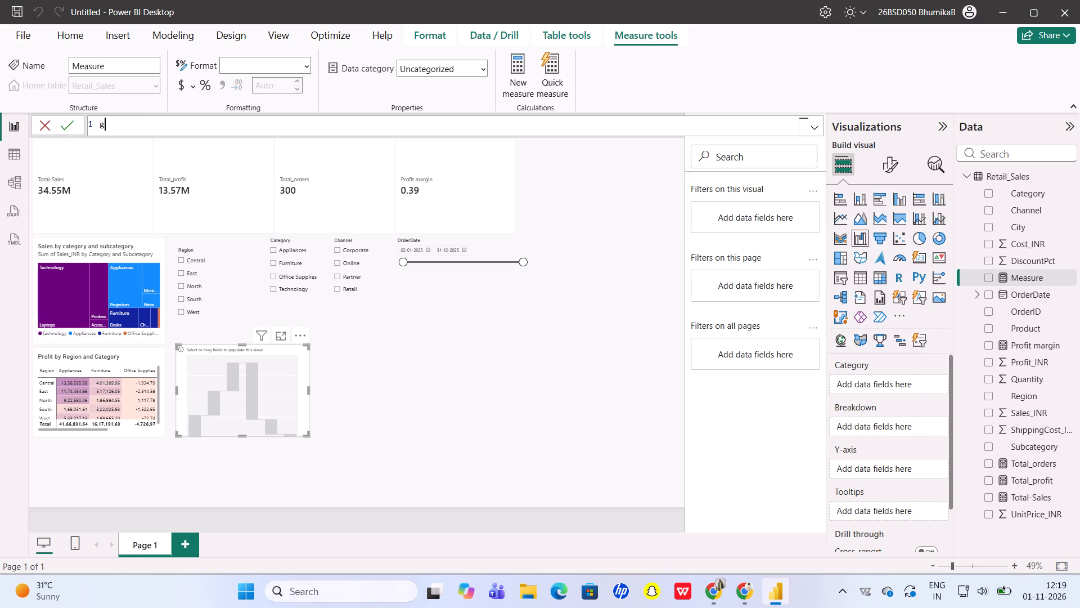
pyautogui.write('Gross sales')
pyautogui.press('space')
pyautogui.write('=')
pyautogui.press('space')
pyautogui.press('s')
pyautogui.write('UM')
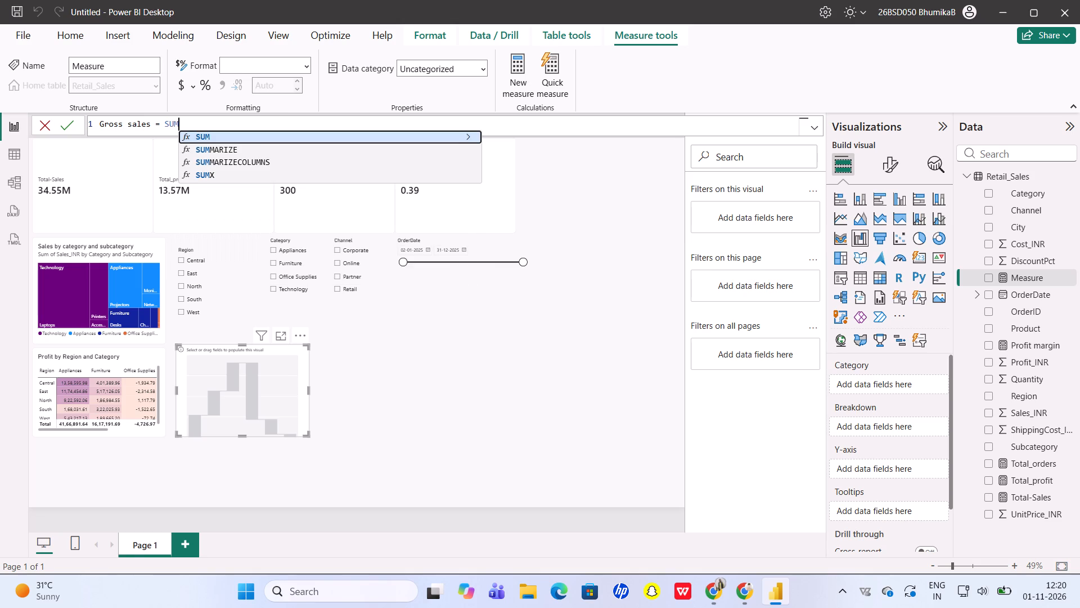
pyautogui.click(420, 175)
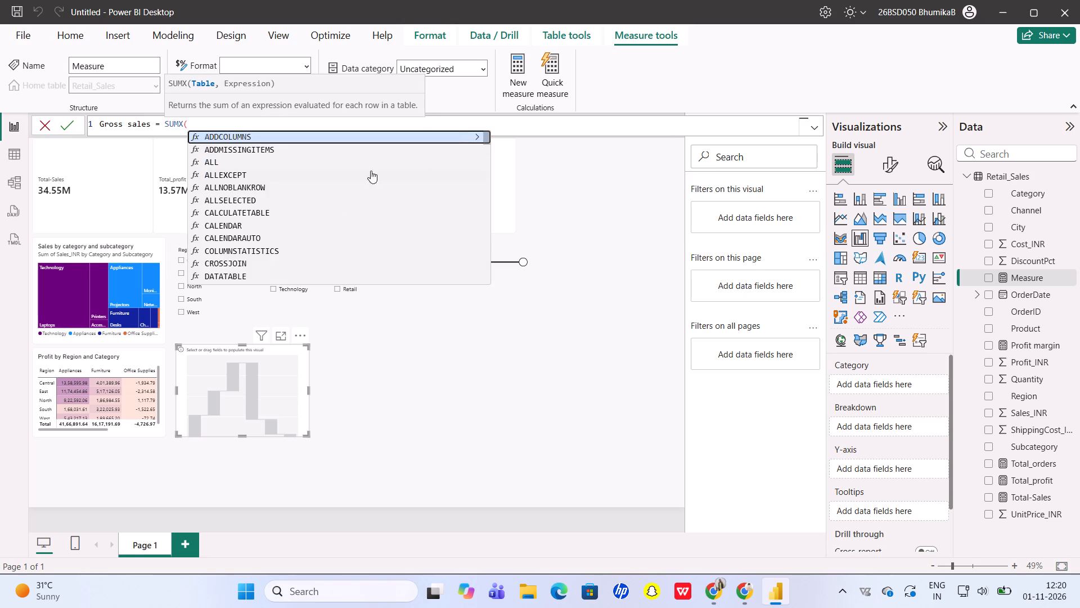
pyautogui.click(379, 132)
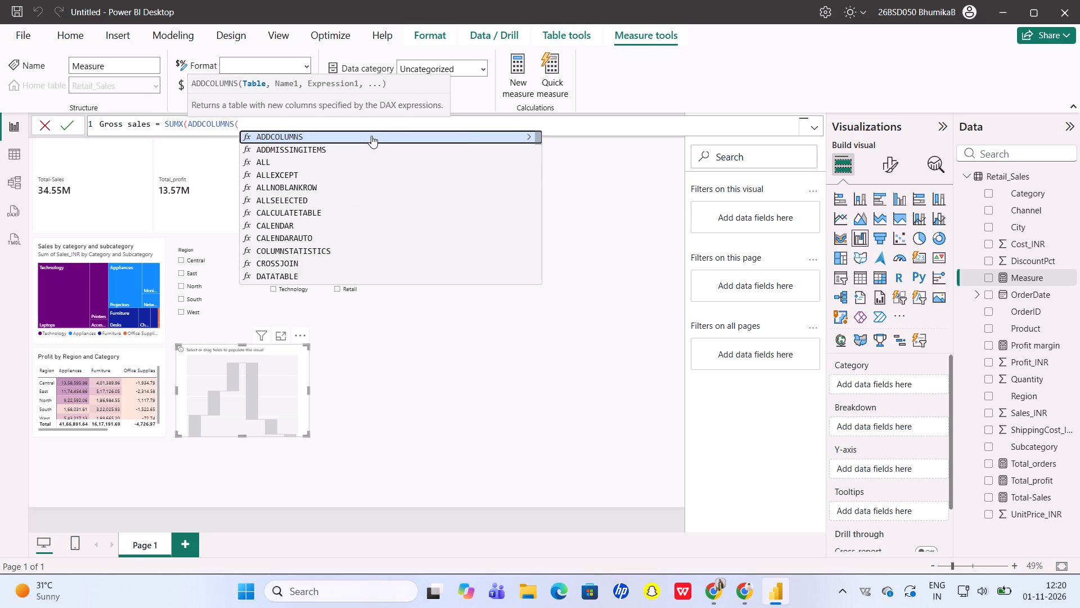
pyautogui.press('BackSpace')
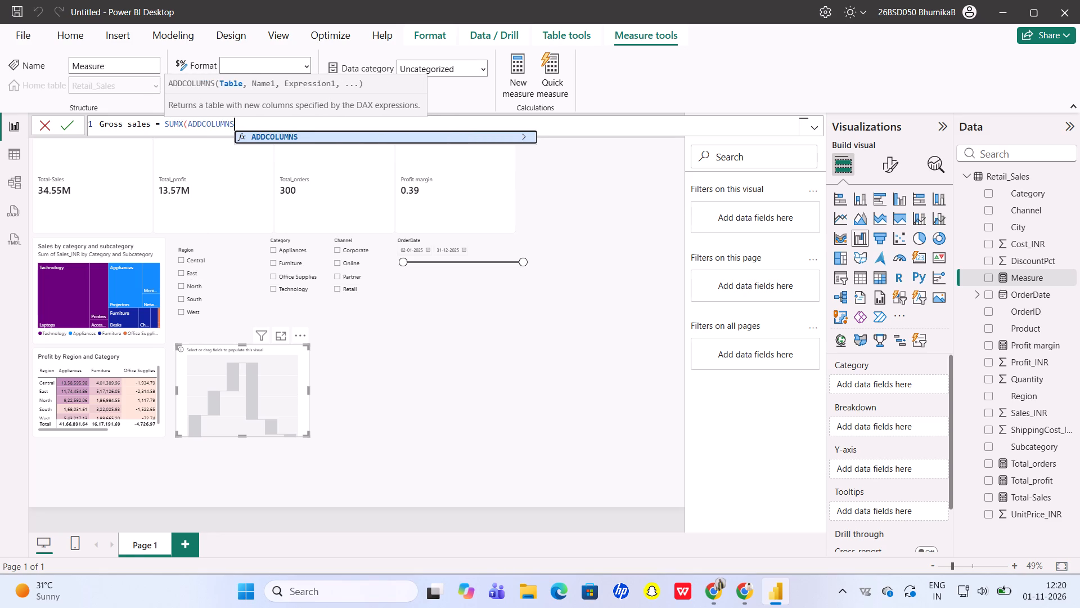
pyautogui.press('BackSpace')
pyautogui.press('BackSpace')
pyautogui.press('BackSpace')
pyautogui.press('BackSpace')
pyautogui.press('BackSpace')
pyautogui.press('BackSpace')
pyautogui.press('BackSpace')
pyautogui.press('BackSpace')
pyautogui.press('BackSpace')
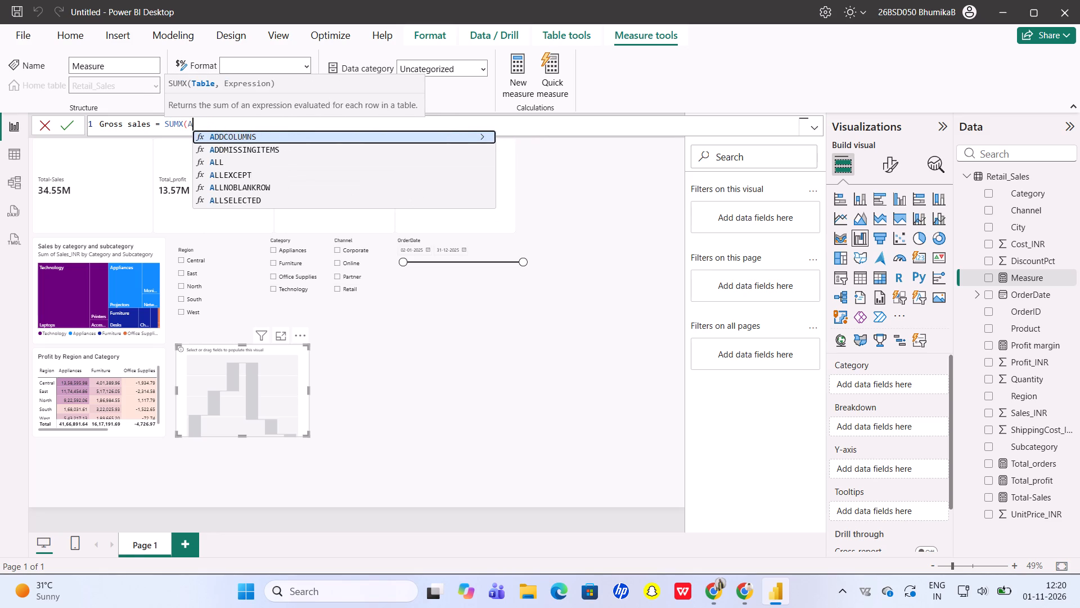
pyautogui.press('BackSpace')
# Set Retail_Sales as the table argument of SUMX in the Gross sales formula.
pyautogui.scroll(-1, 285, 260)
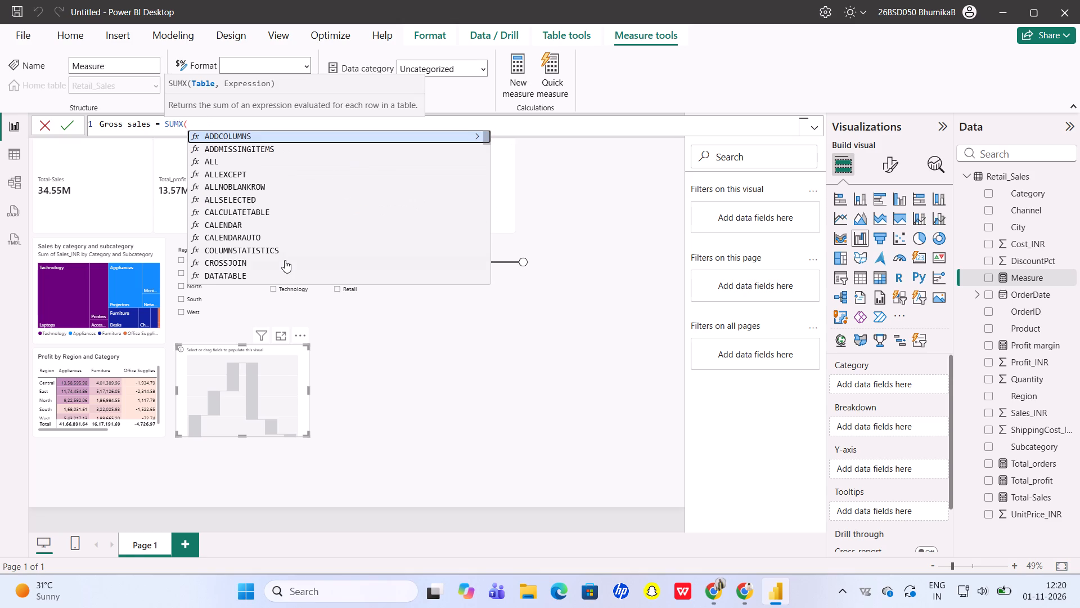
pyautogui.scroll(-7, 285, 260)
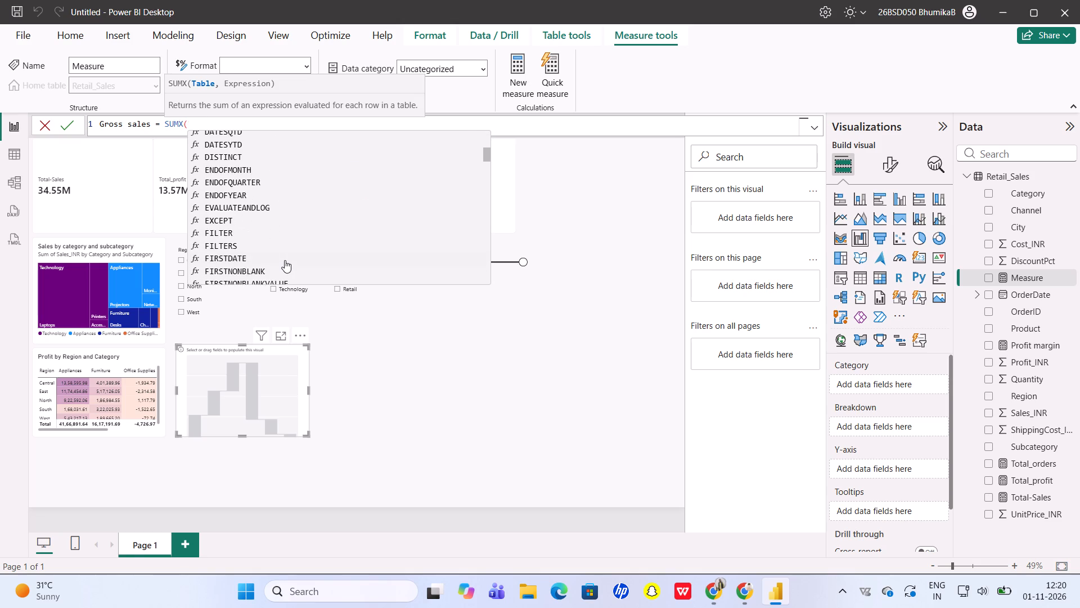
pyautogui.scroll(-9, 285, 260)
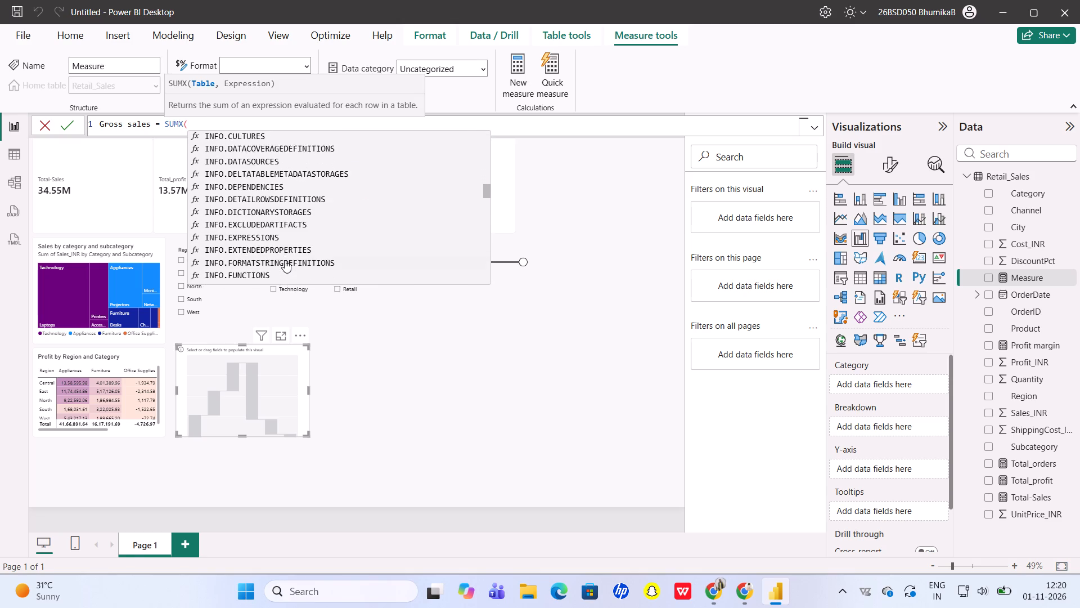
pyautogui.scroll(-14, 285, 260)
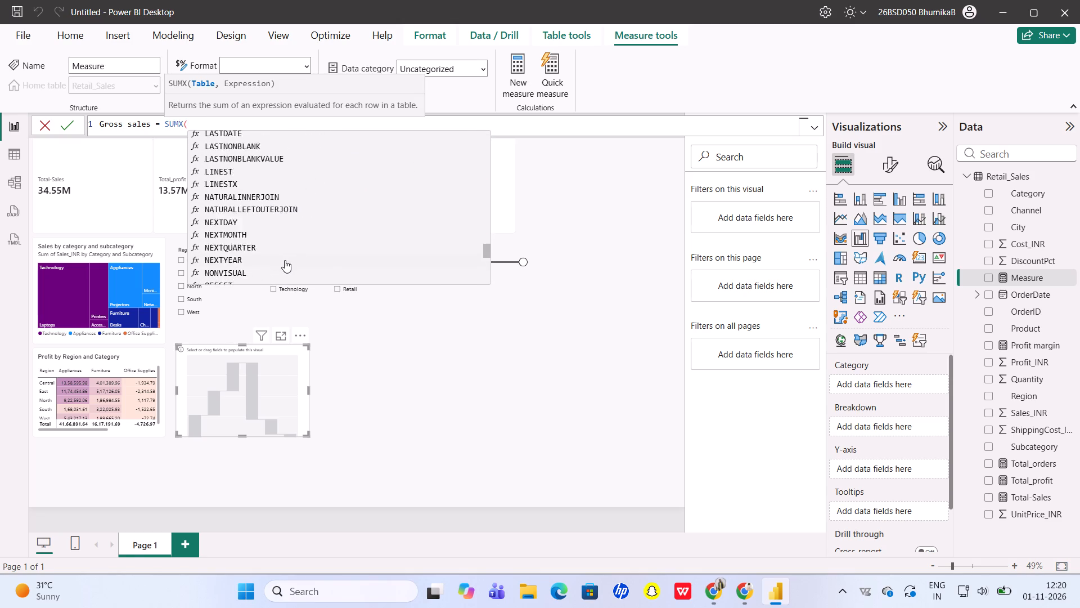
pyautogui.scroll(2, 285, 260)
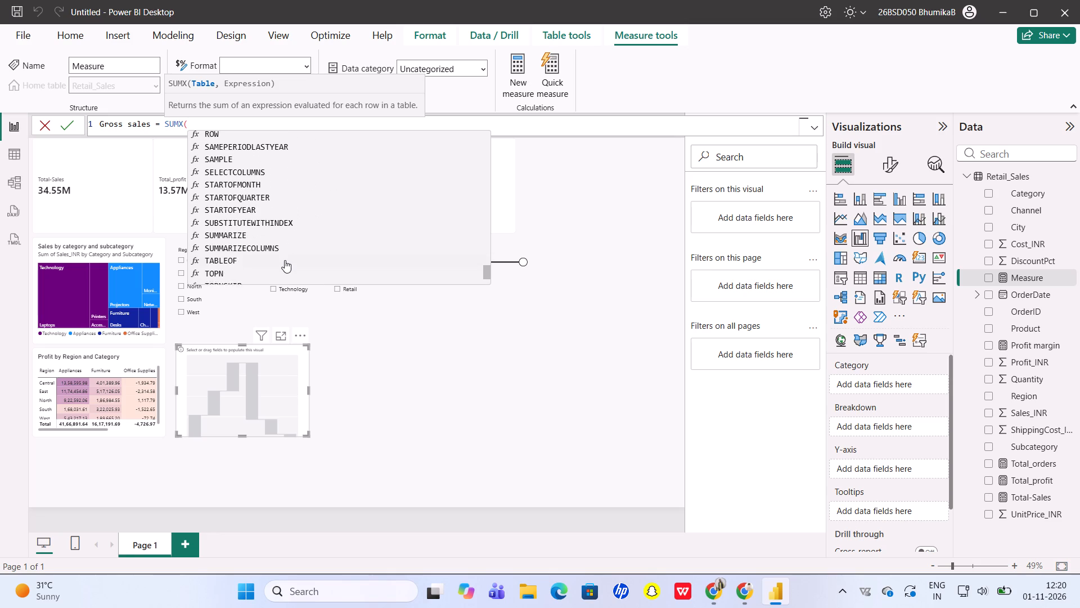
pyautogui.scroll(3, 285, 260)
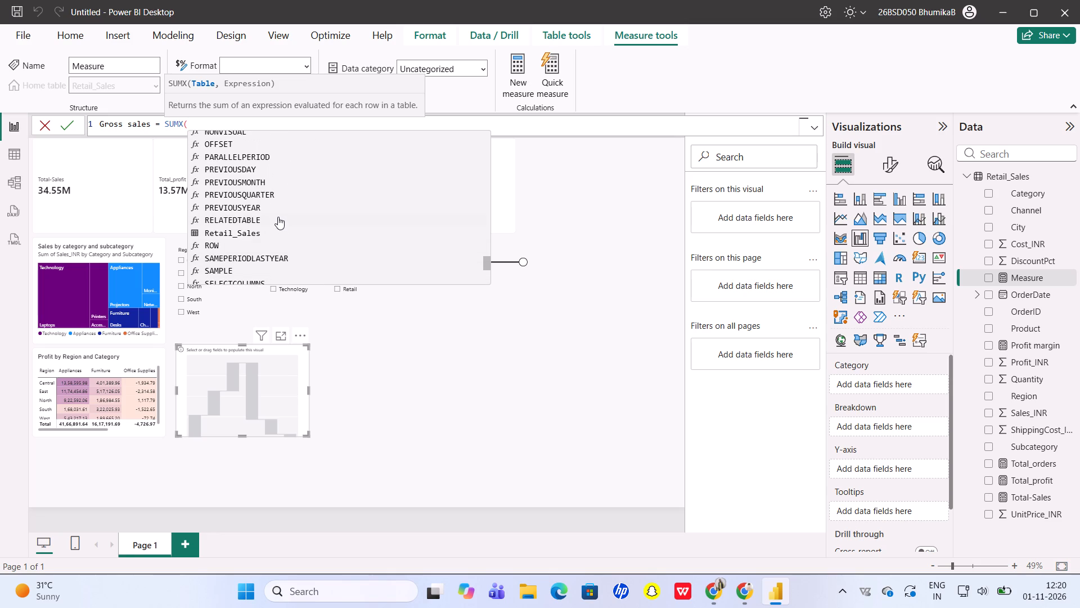
pyautogui.click(273, 233)
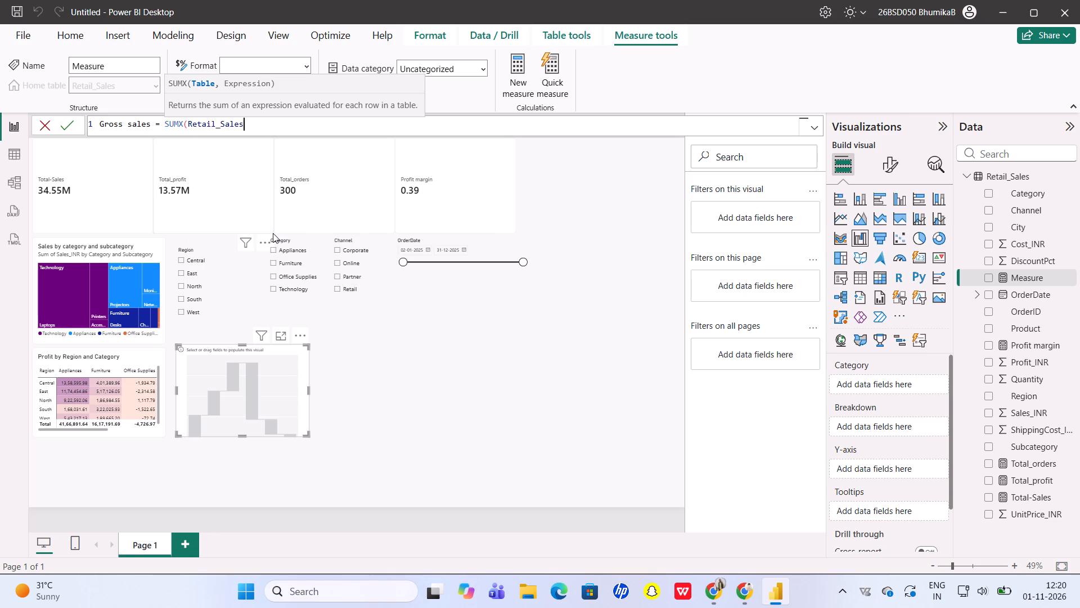
pyautogui.press(',')
# Add DIVIDE as the SUMX expression, with Retail_Sales[Sales_INR] as its numerator.
pyautogui.write('DIV')
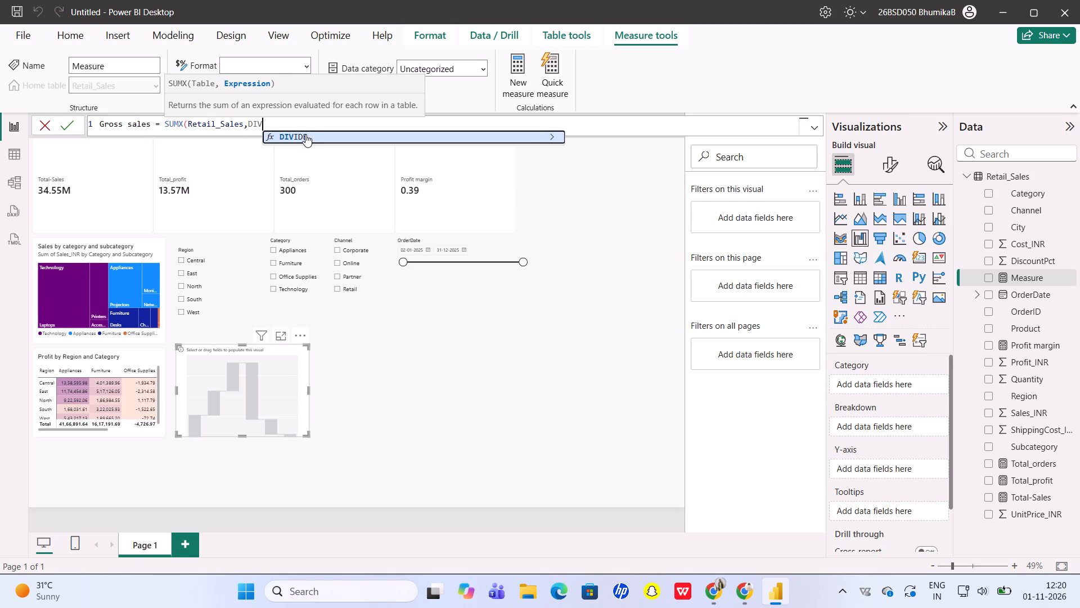
pyautogui.click(305, 135)
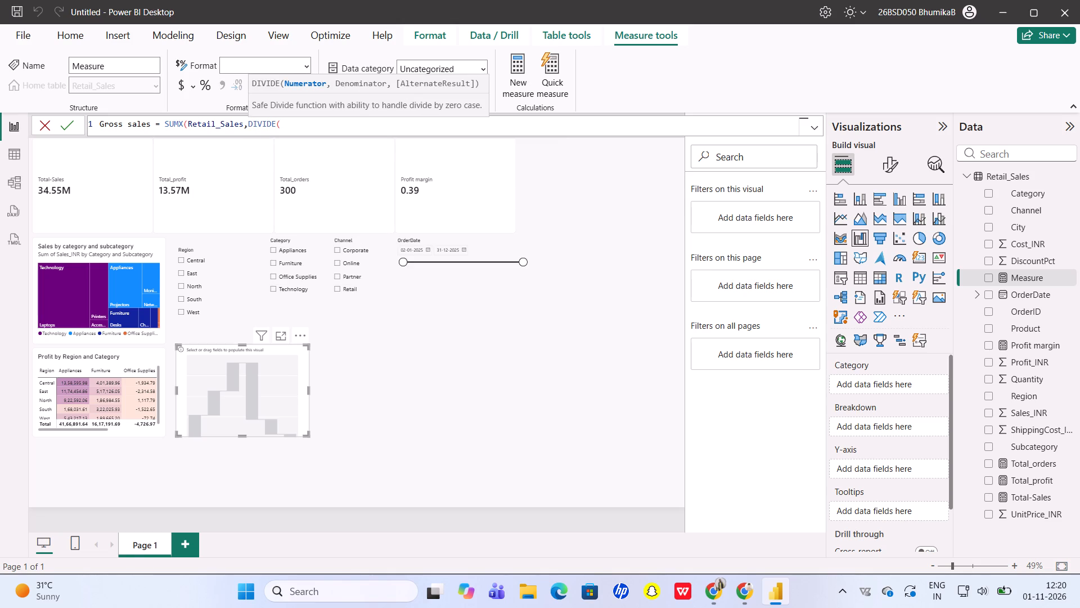
pyautogui.press('r')
pyautogui.press('e')
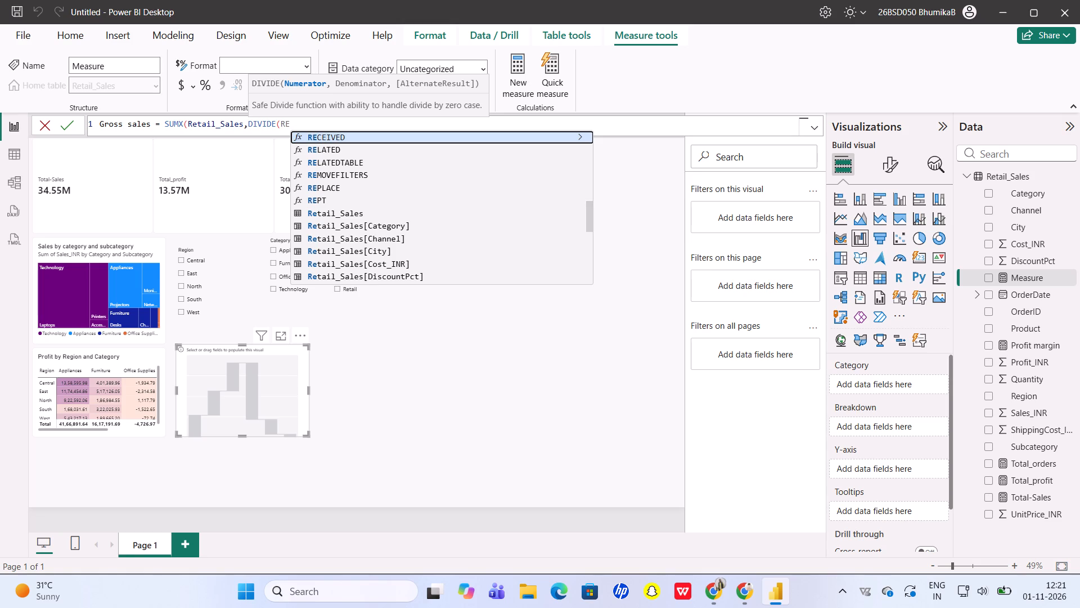
pyautogui.click(341, 208)
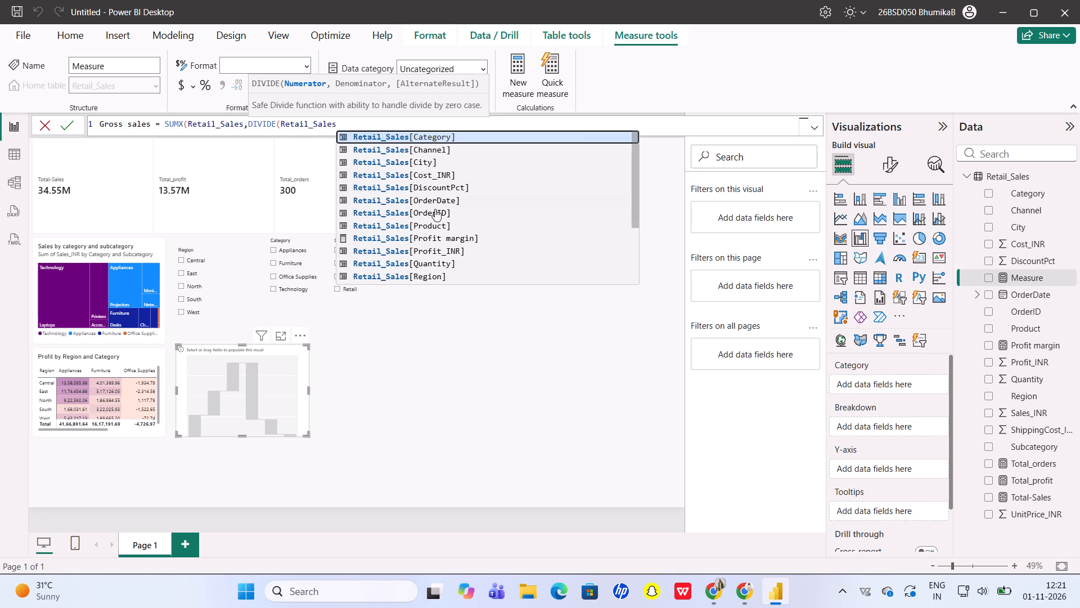
pyautogui.scroll(-1, 438, 261)
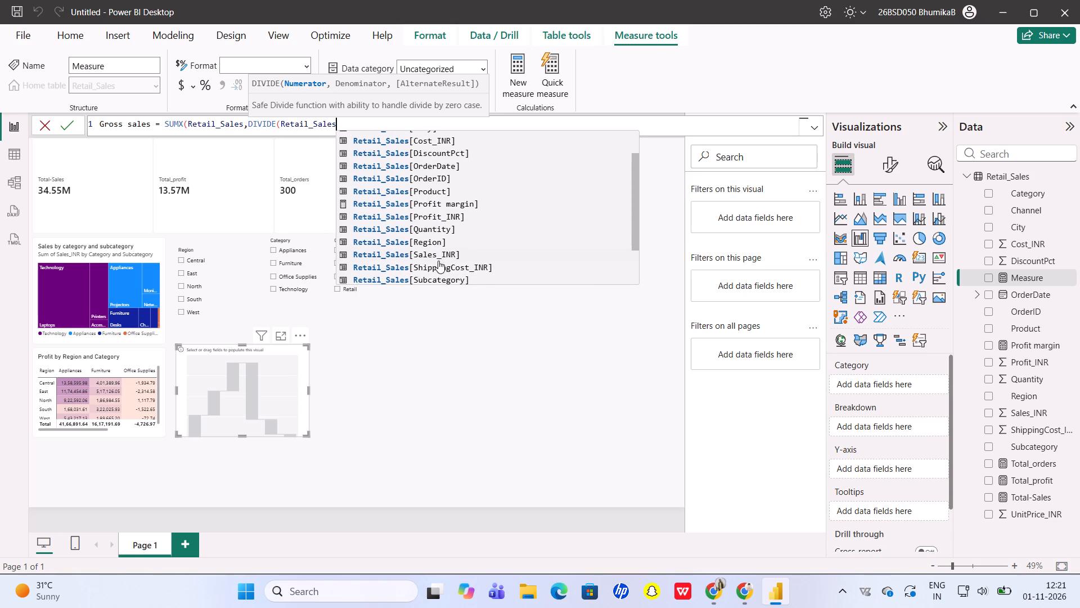
pyautogui.scroll(-1, 438, 261)
pyautogui.click(438, 253)
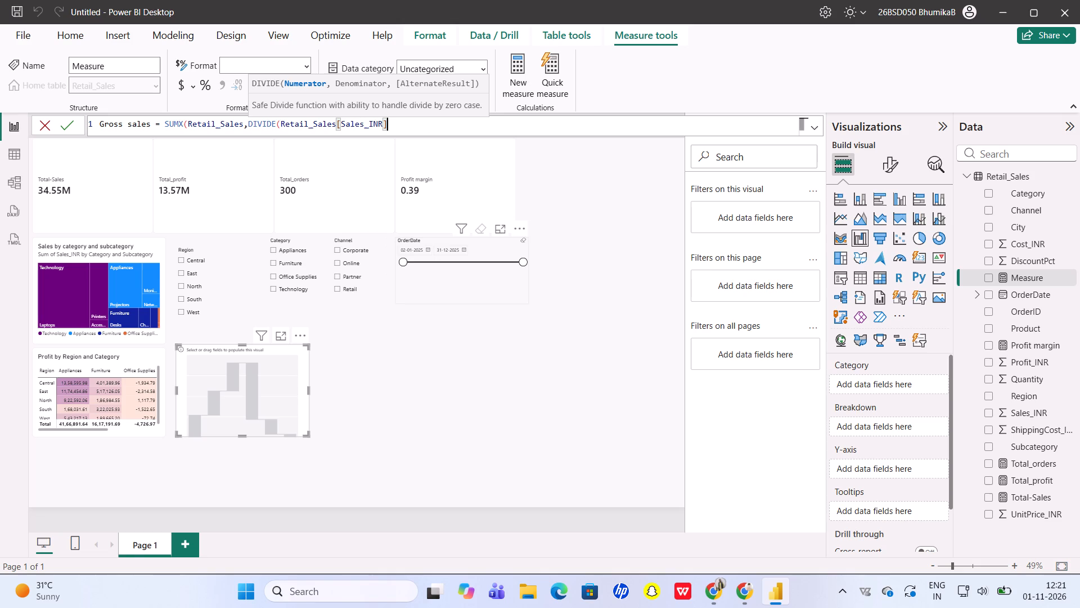
pyautogui.press(',')
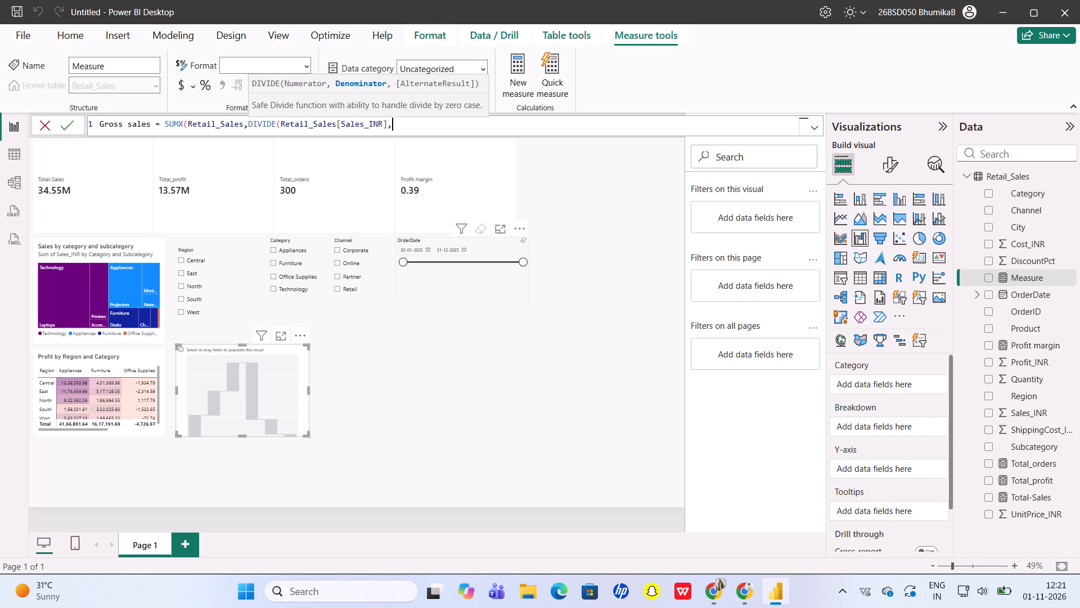
# Complete DIVIDE with the denominator 1-Retail_Sales[DiscountPct] and alternate result 0, close both functions and commit the Gross sales measure.
pyautogui.press('1')
pyautogui.press('-')
pyautogui.write('RE')
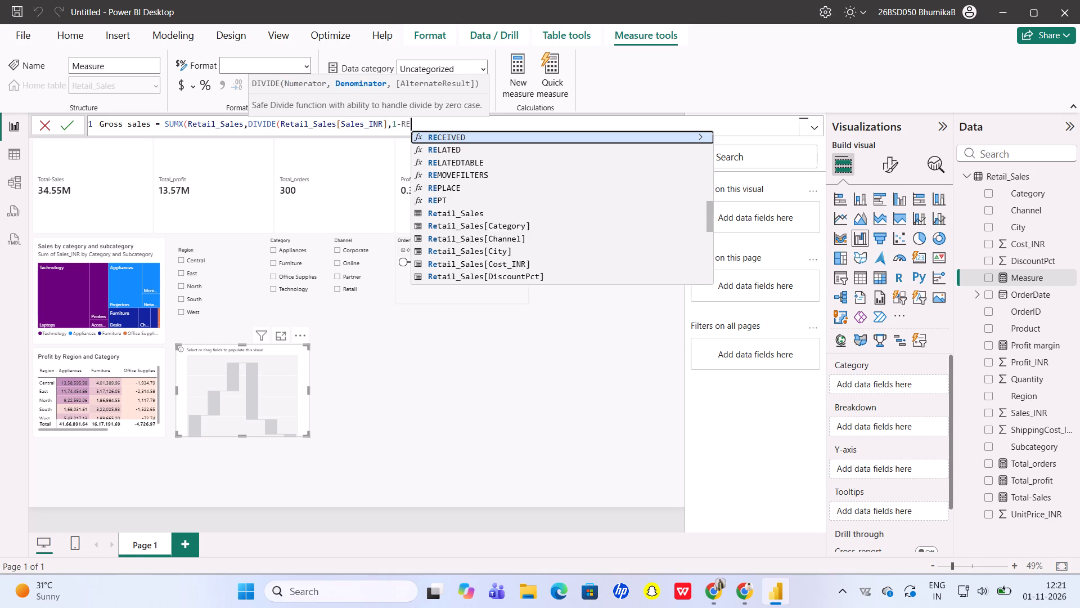
pyautogui.click(496, 213)
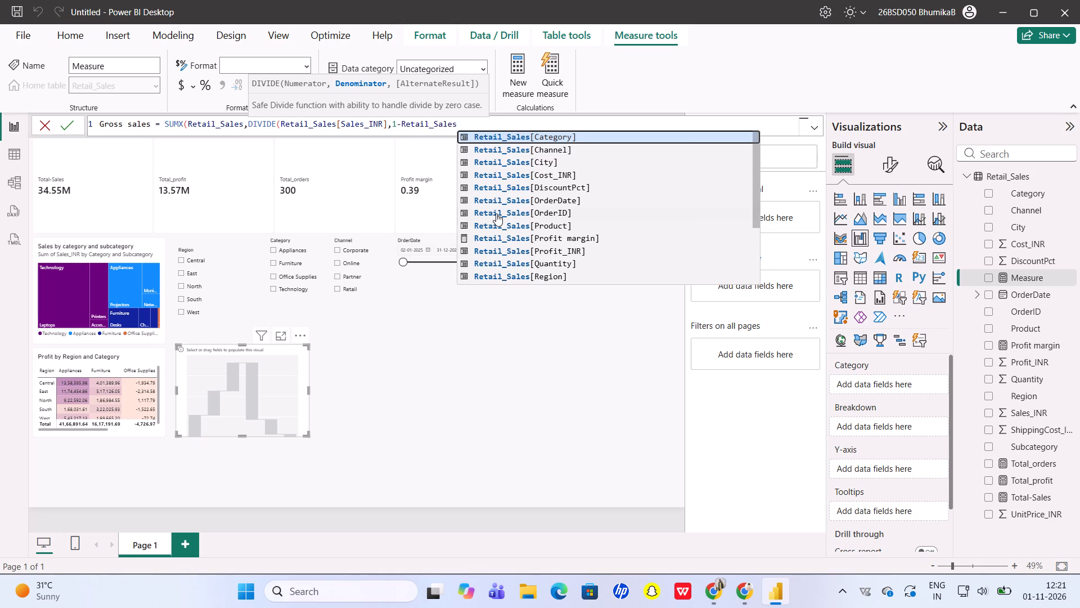
pyautogui.click(525, 184)
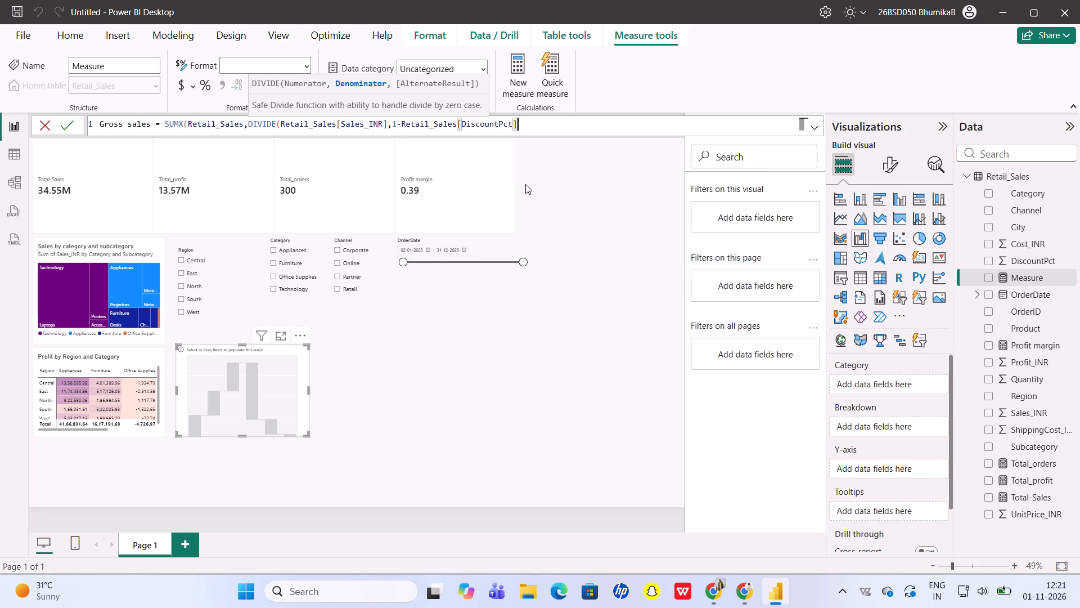
pyautogui.press(',')
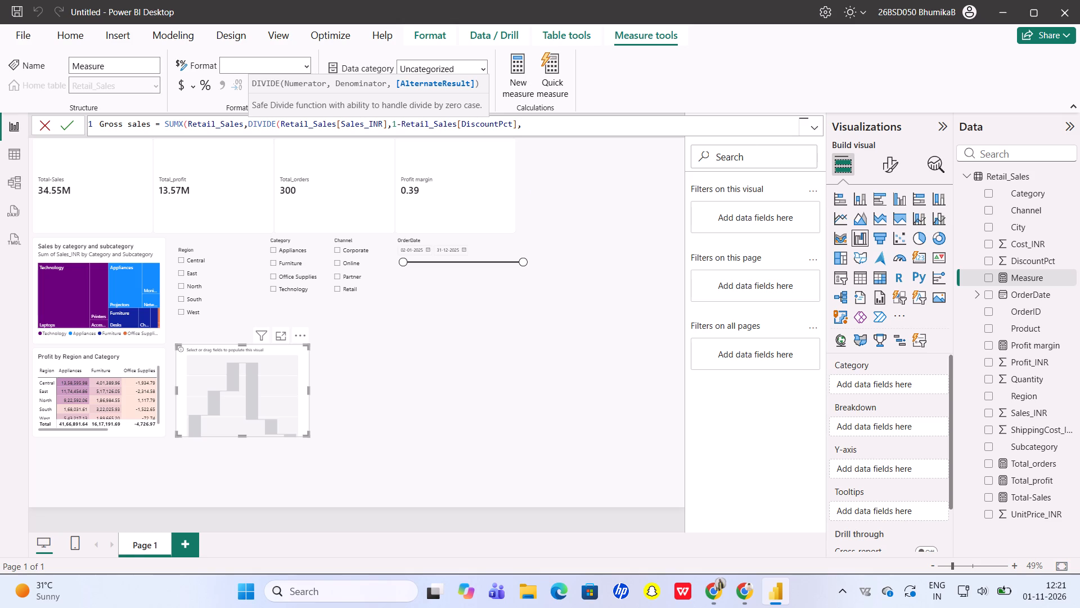
pyautogui.press('0')
pyautogui.write('))')
pyautogui.press('Return')
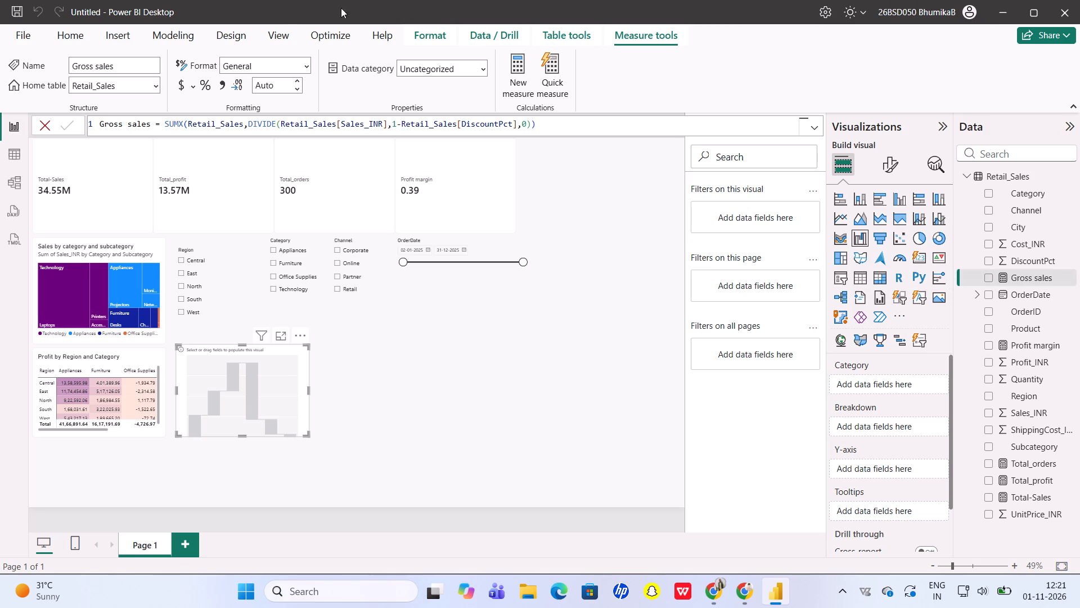
# Create a new measure in Retail_Sales named "Discount amount", leaving its formula ready after the equals sign.
pyautogui.click(200, 29)
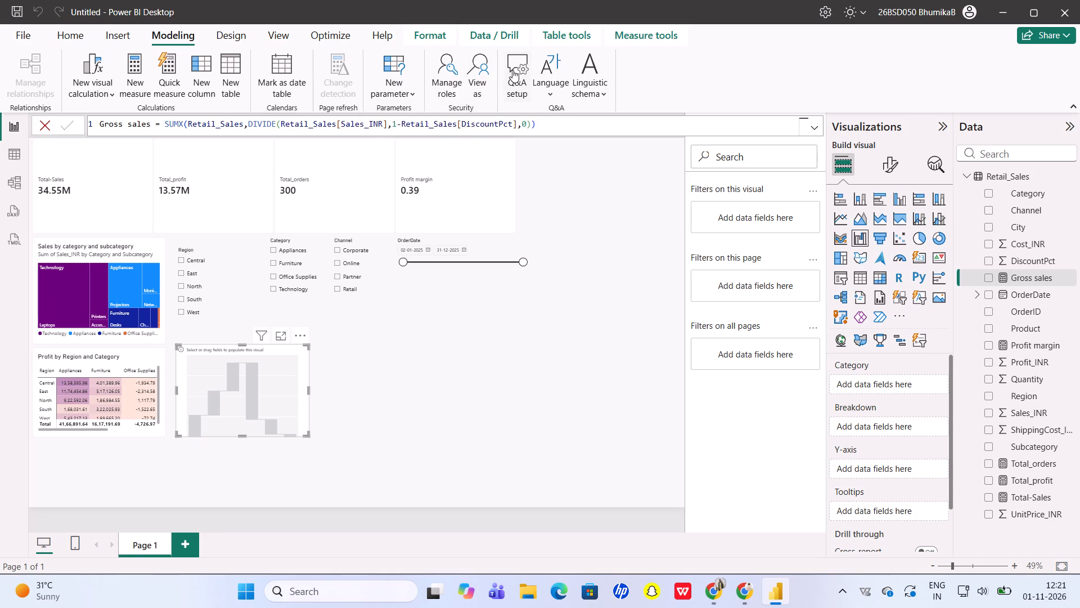
pyautogui.click(145, 74)
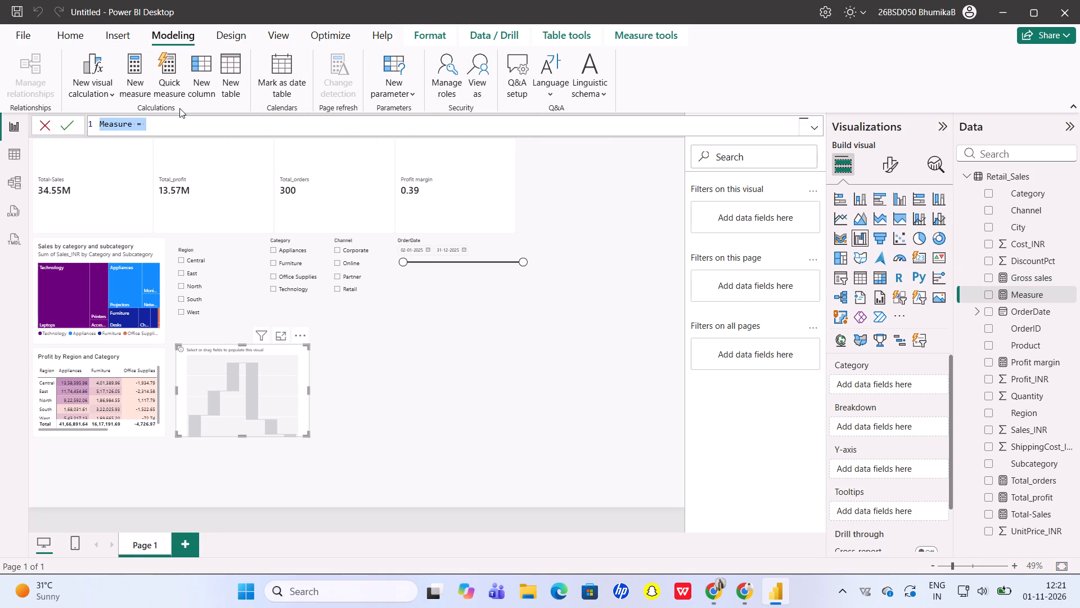
pyautogui.press('BackSpace')
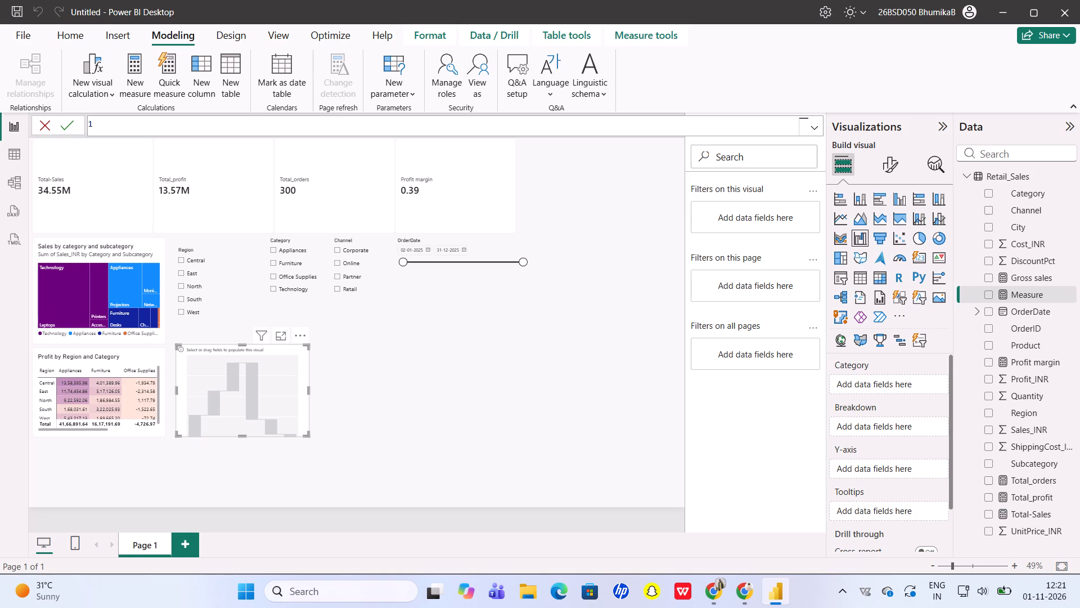
pyautogui.press('d')
pyautogui.write('iscount amt')
pyautogui.press('BackSpace')
pyautogui.press('o')
pyautogui.write('unt -')
pyautogui.press('BackSpace')
pyautogui.press('-')
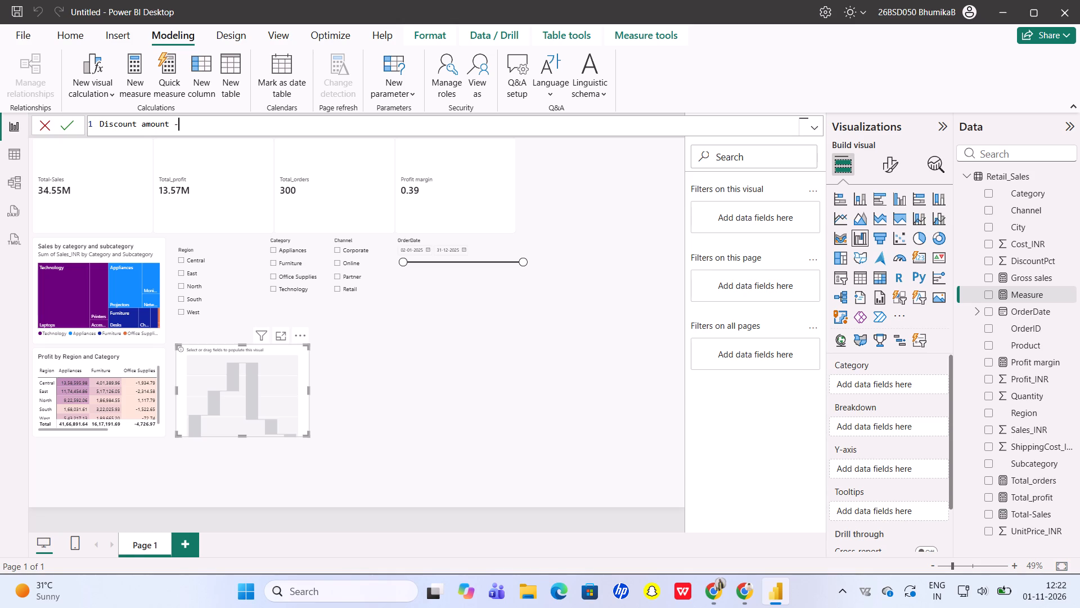
pyautogui.press('BackSpace')
pyautogui.write('=')
pyautogui.press('space')
# Define Discount amount as [Gross sales]-[Total-Sales] and commit the measure.
pyautogui.press('[')
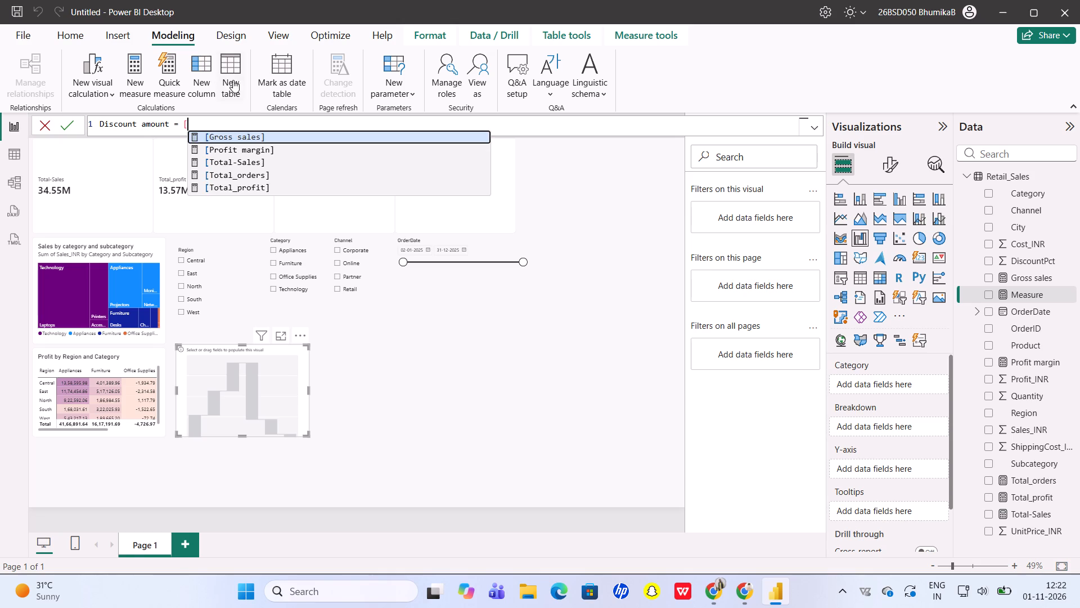
pyautogui.click(240, 137)
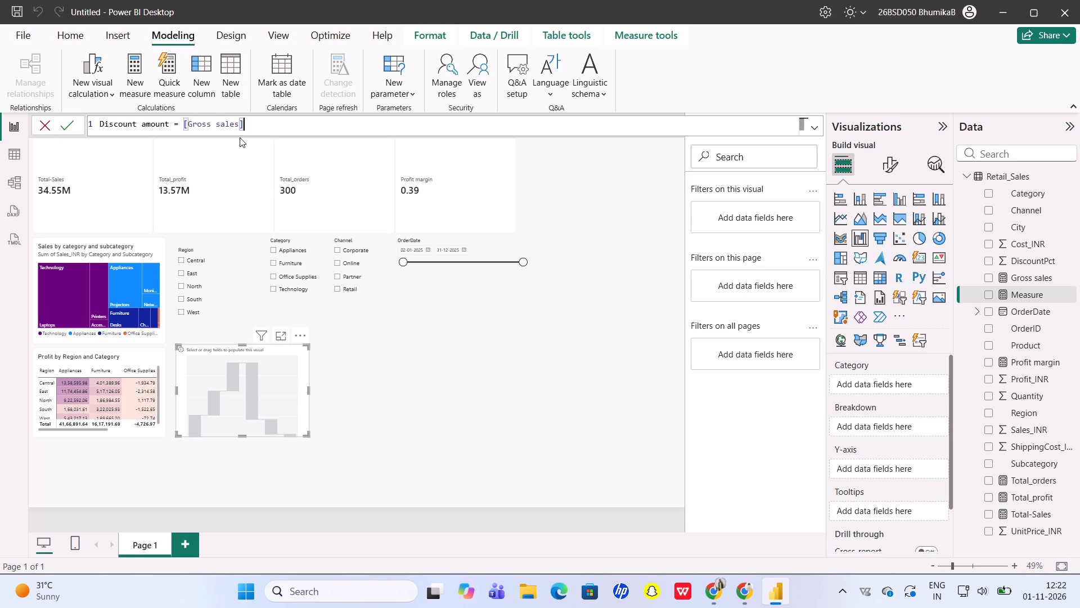
pyautogui.press('-')
pyautogui.press('[')
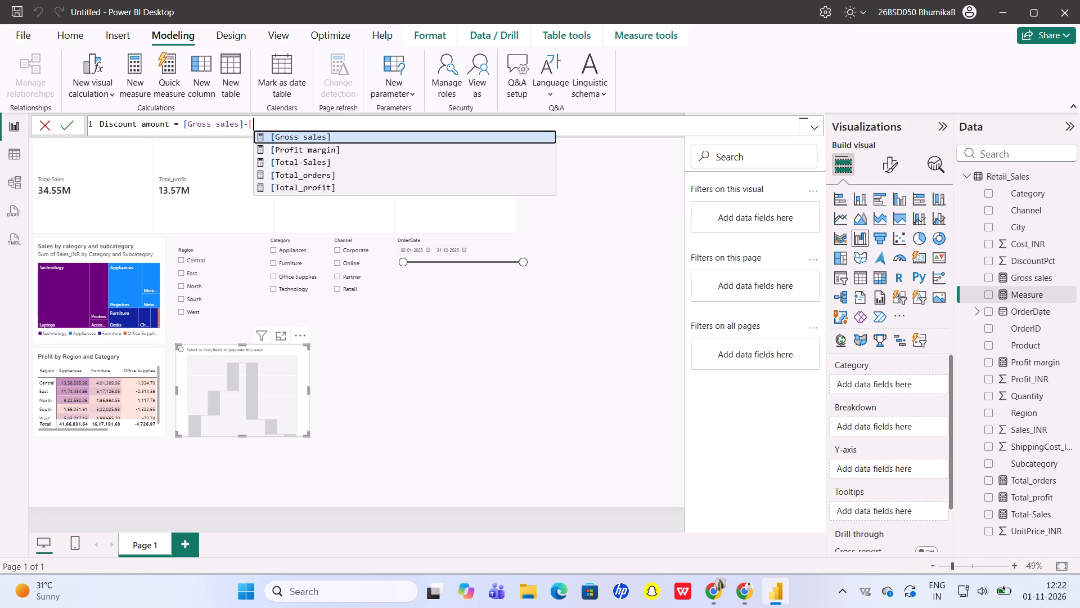
pyautogui.click(282, 163)
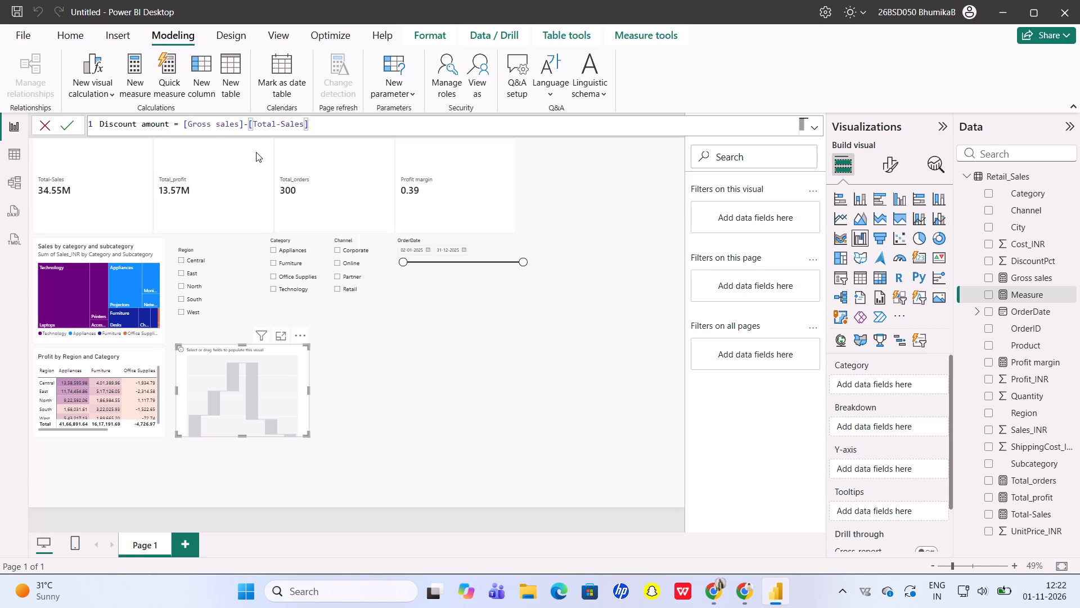
pyautogui.click(64, 128)
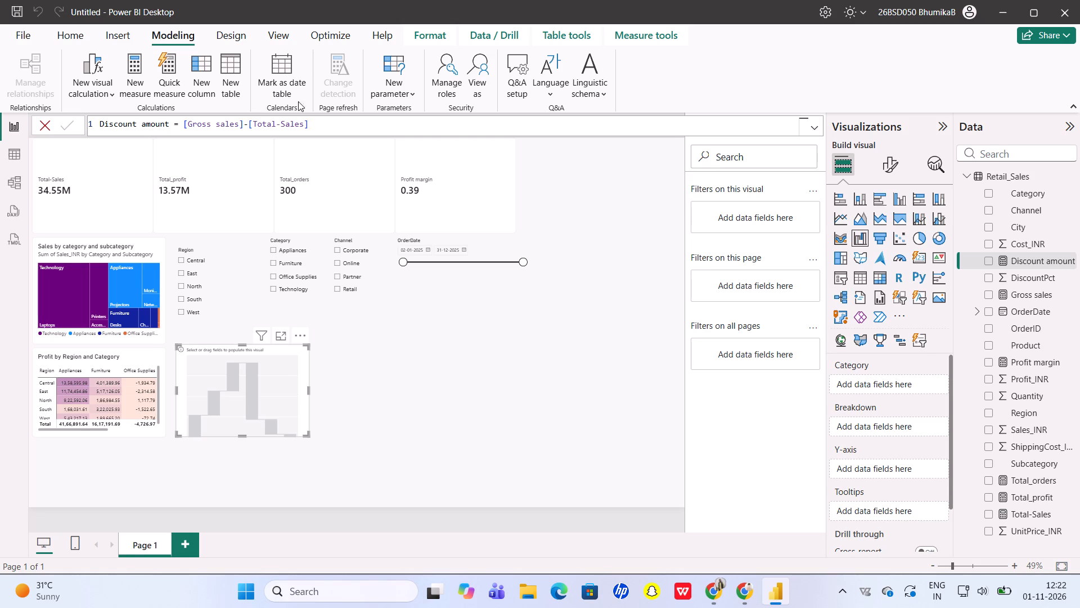
# Create another new measure in Retail_Sales named "Total cost", ready for its formula.
pyautogui.click(141, 85)
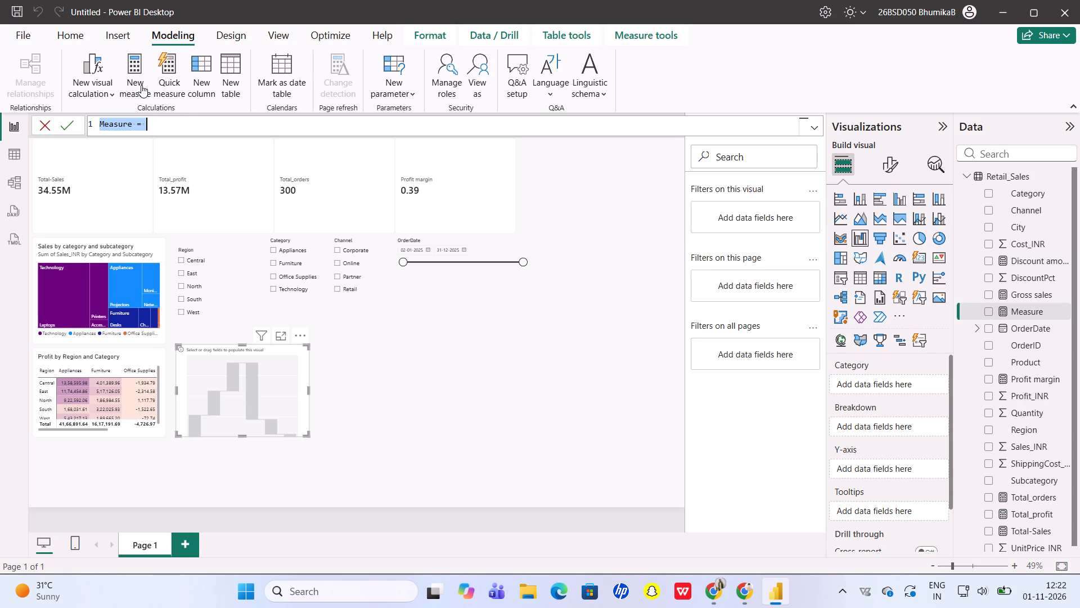
pyautogui.press('BackSpace')
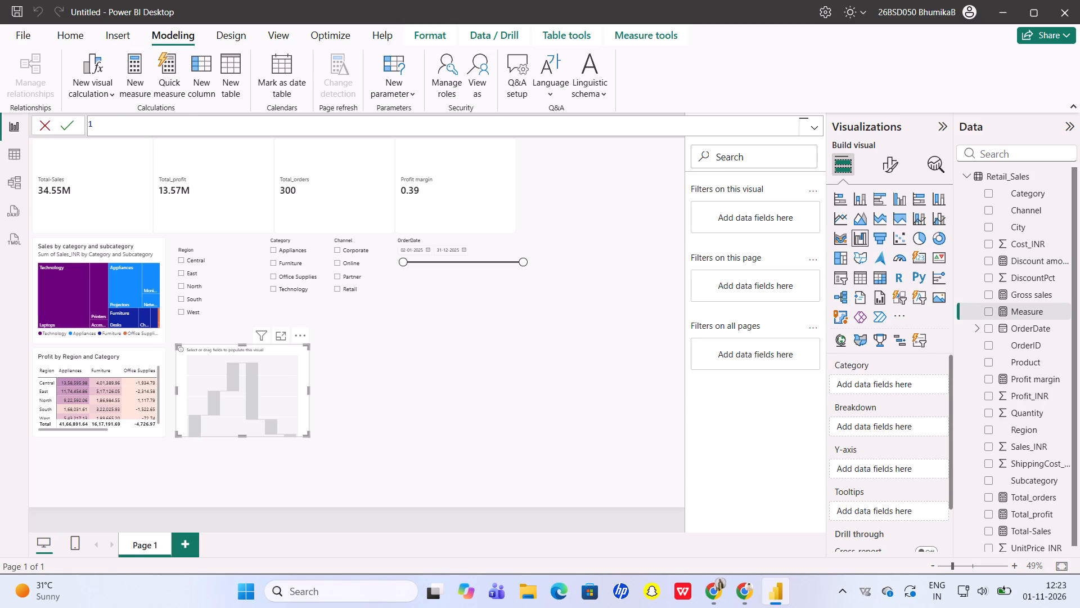
pyautogui.write('Total cost')
pyautogui.press('space')
pyautogui.write('=')
pyautogui.press('space')
# Define Total cost as SUM(Retail_Sales[Cost_INR]) and commit the measure.
pyautogui.hotkey('shift', 's')
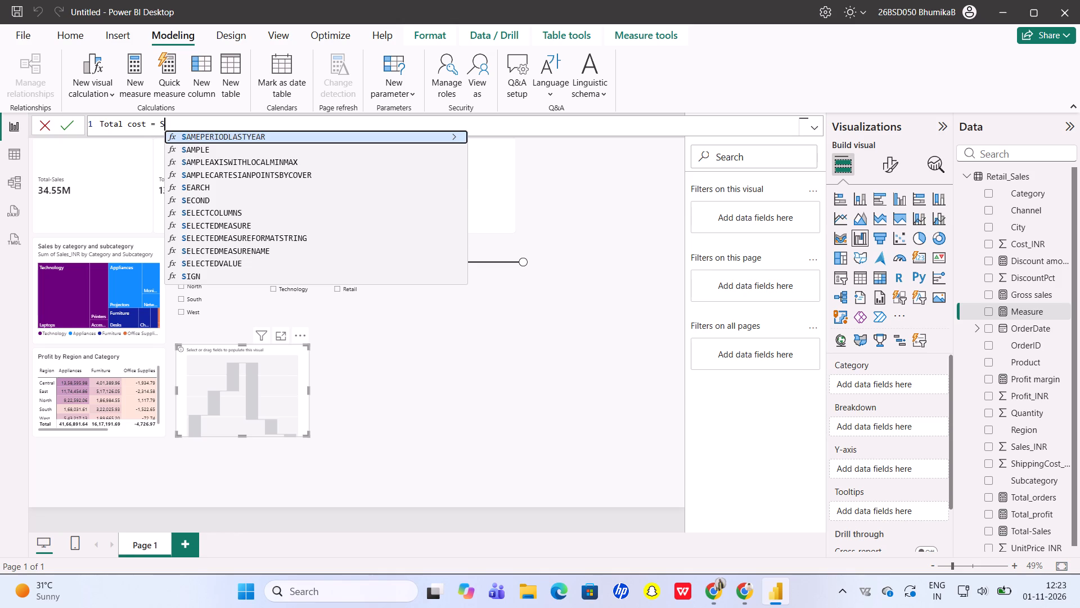
pyautogui.scroll(-1, 259, 240)
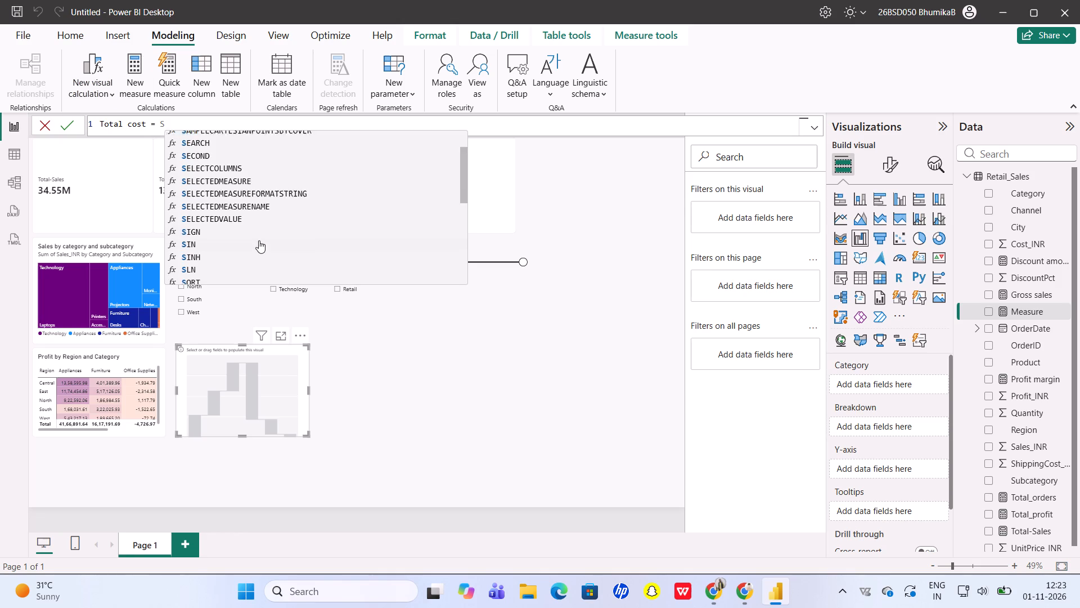
pyautogui.scroll(-6, 259, 240)
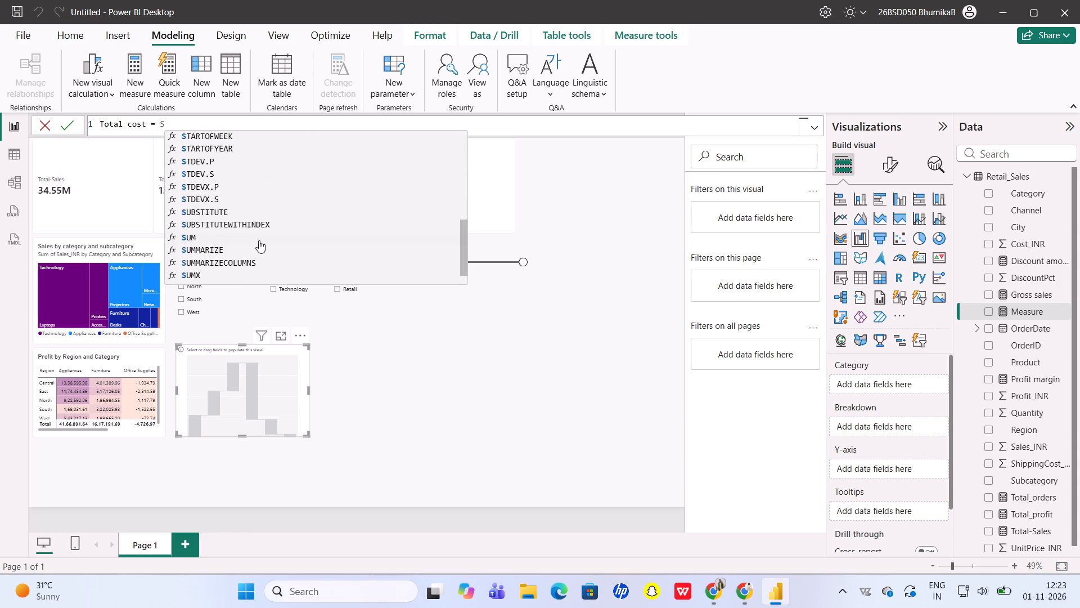
pyautogui.scroll(-2, 259, 240)
pyautogui.click(232, 215)
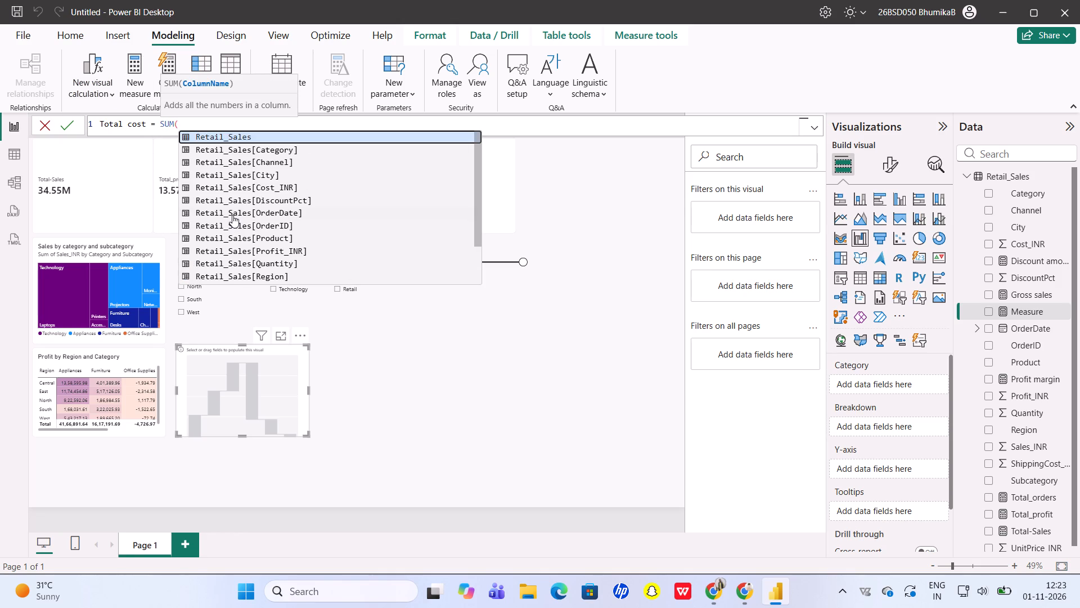
pyautogui.click(244, 133)
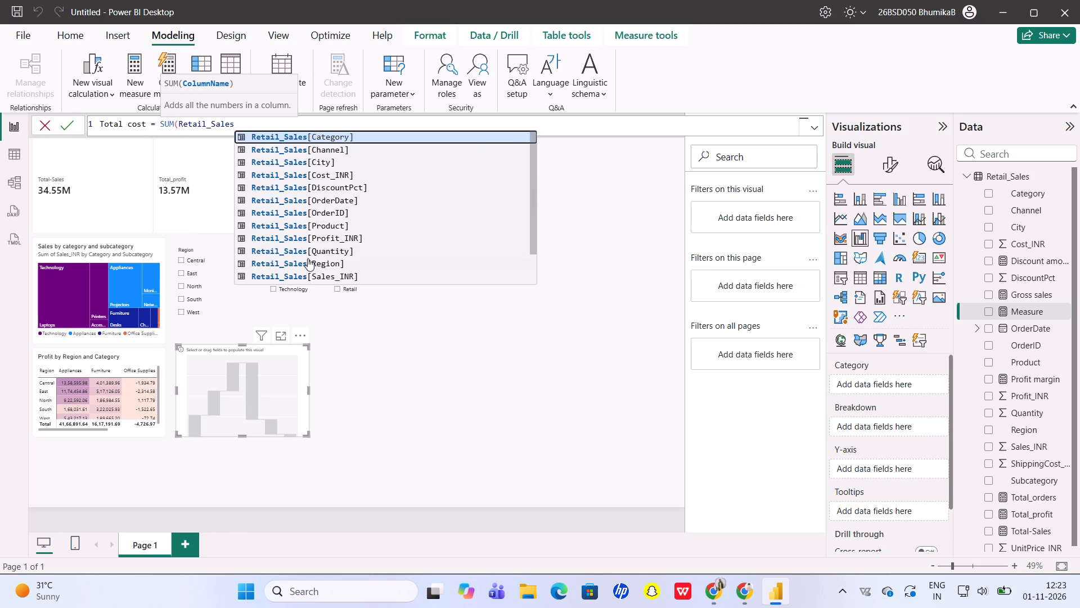
pyautogui.click(332, 171)
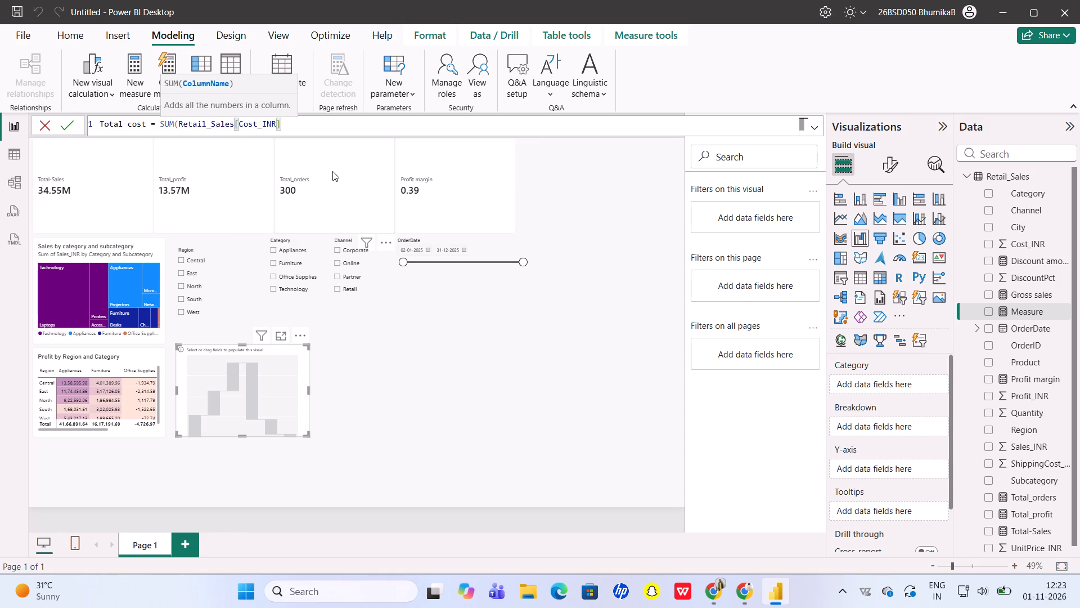
pyautogui.hotkey('shift', ')')
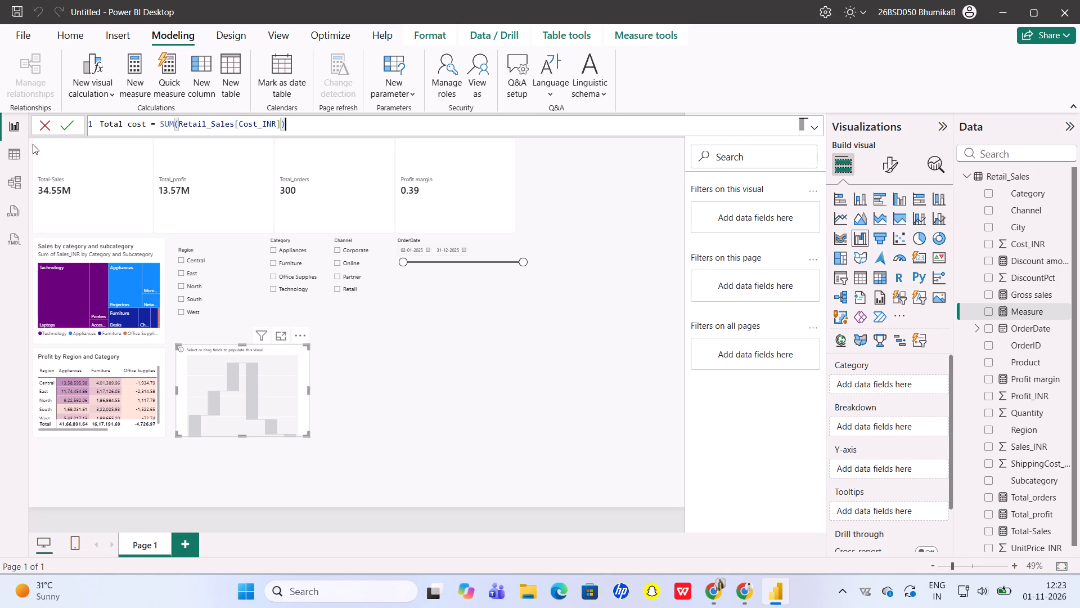
pyautogui.click(66, 129)
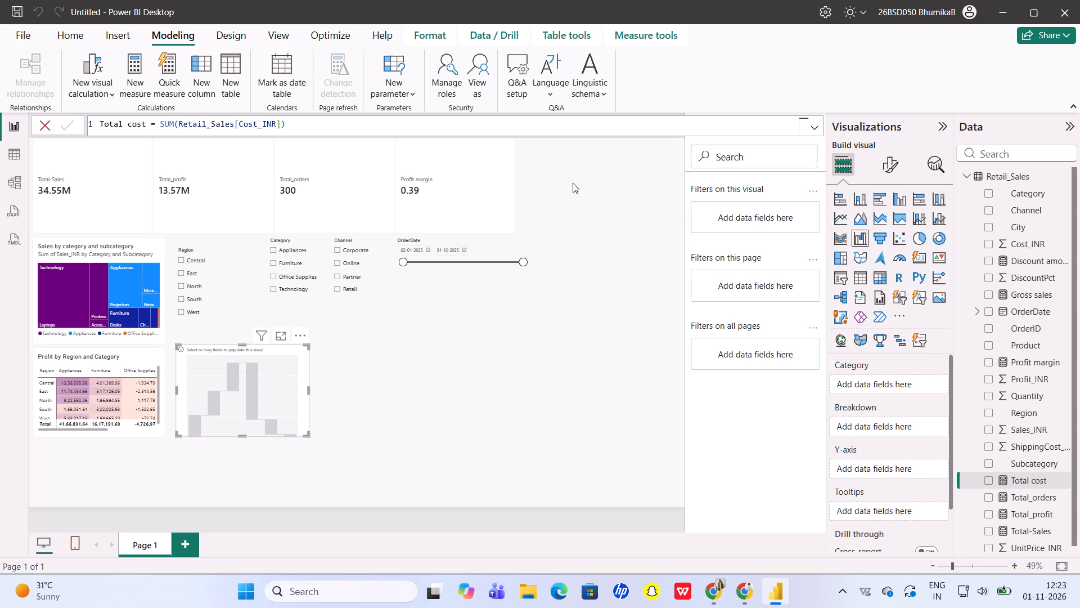
# Create and commit a measure named "Total shipping cost" with the formula SUM(Retail_Sales[ShippingCost_INR]).
pyautogui.click(135, 75)
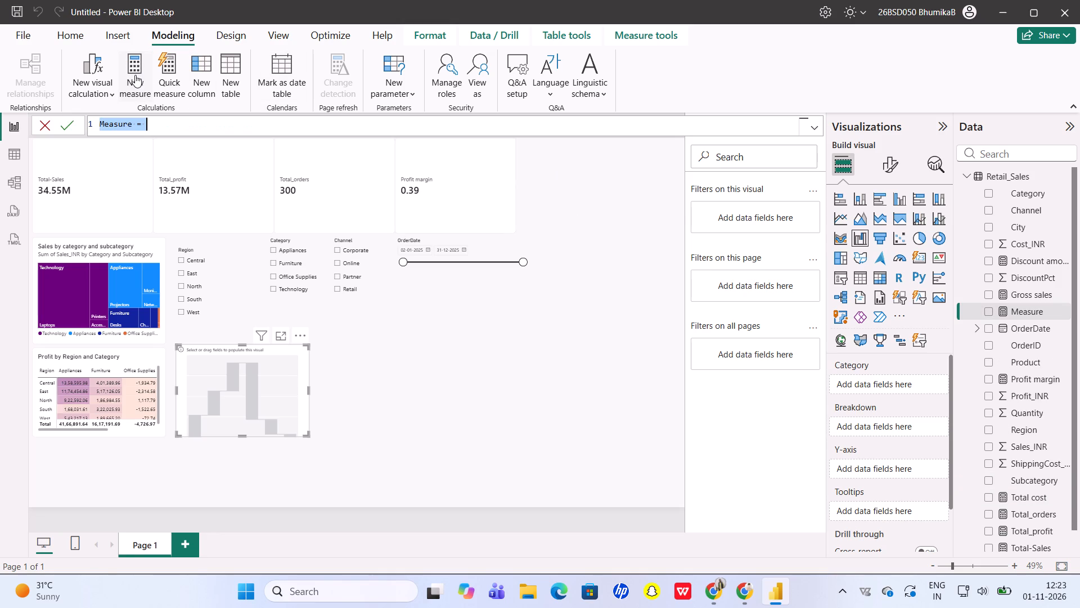
pyautogui.press('BackSpace')
pyautogui.write('Total shipping cost =')
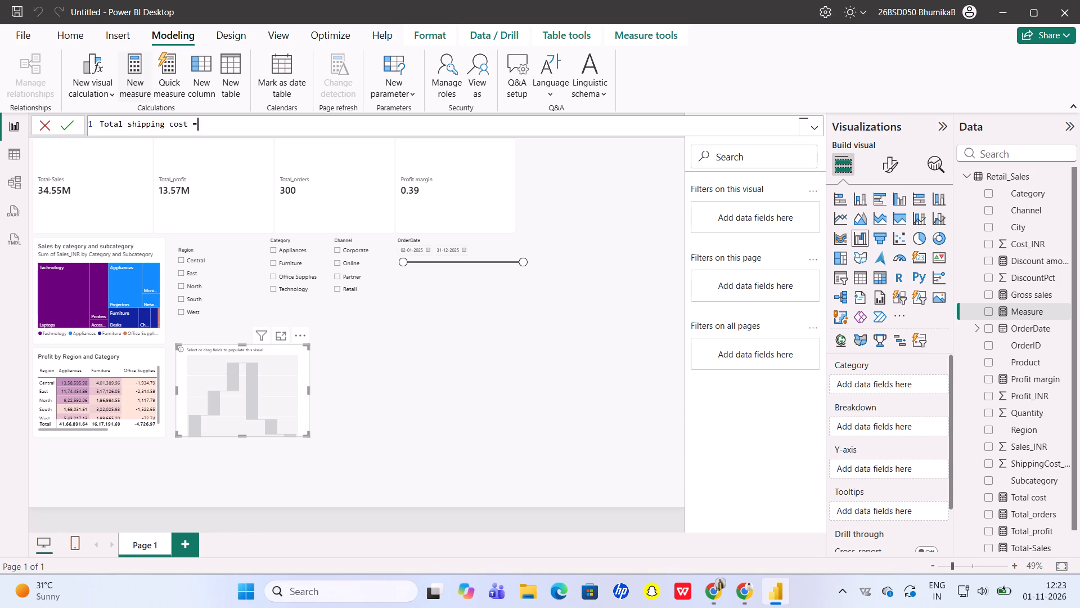
pyautogui.press('space')
pyautogui.write('SU')
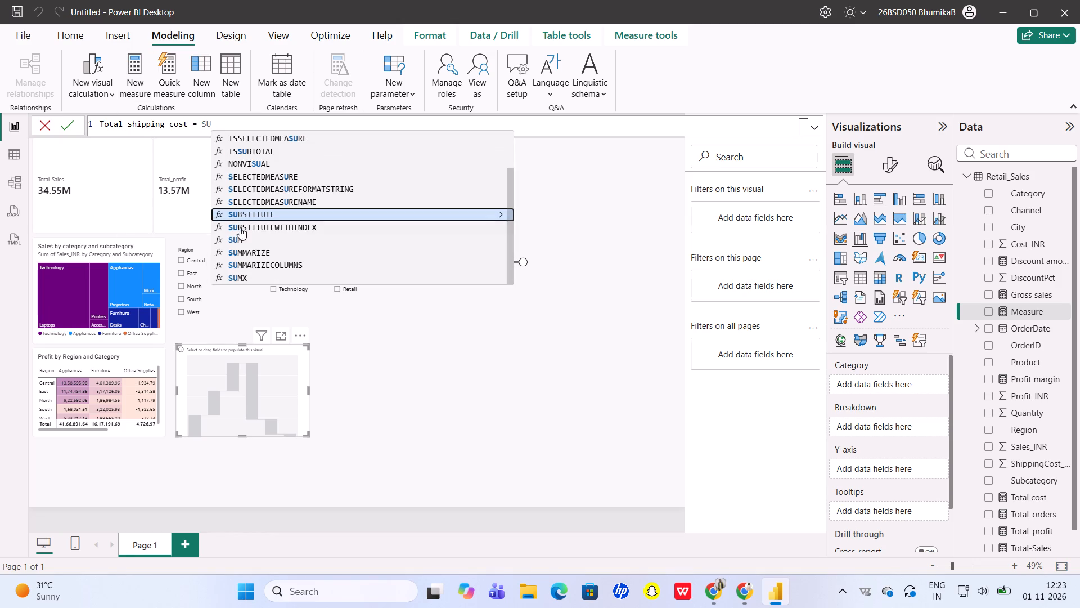
pyautogui.click(240, 237)
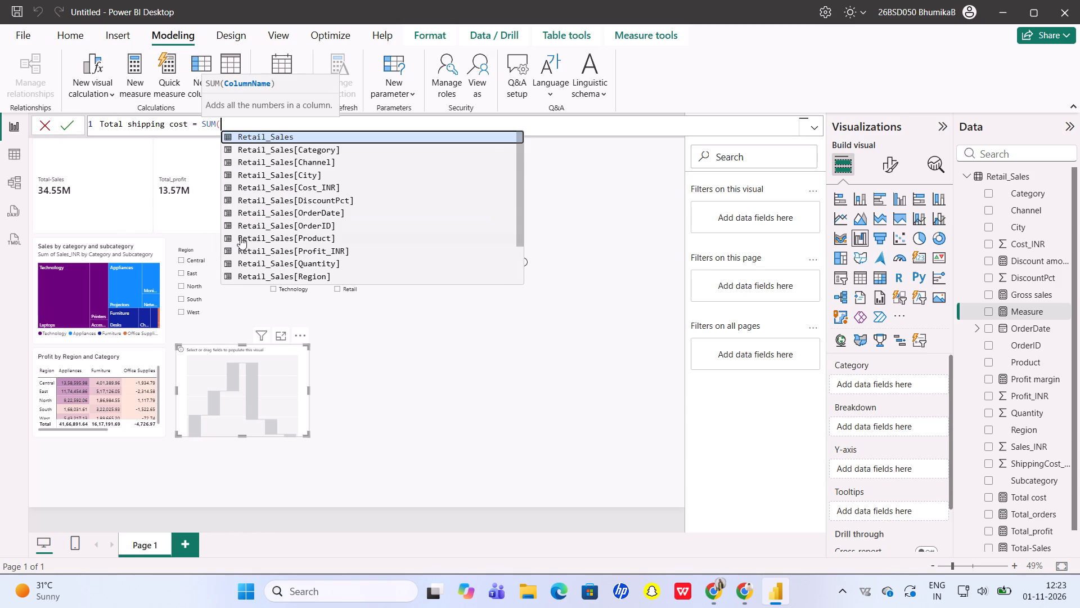
pyautogui.click(297, 135)
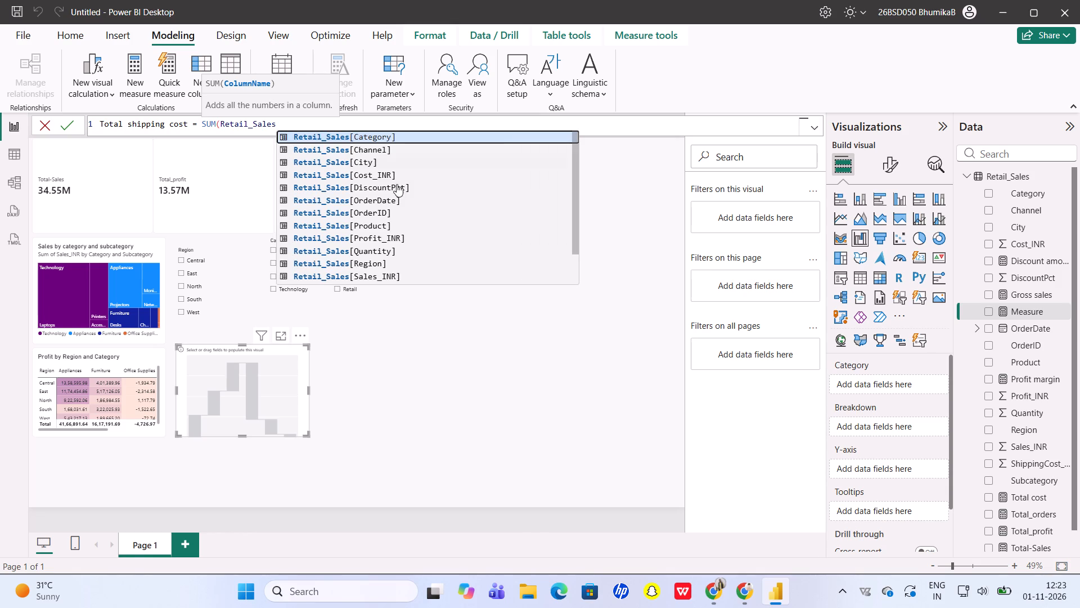
pyautogui.scroll(-1, 398, 257)
pyautogui.click(404, 250)
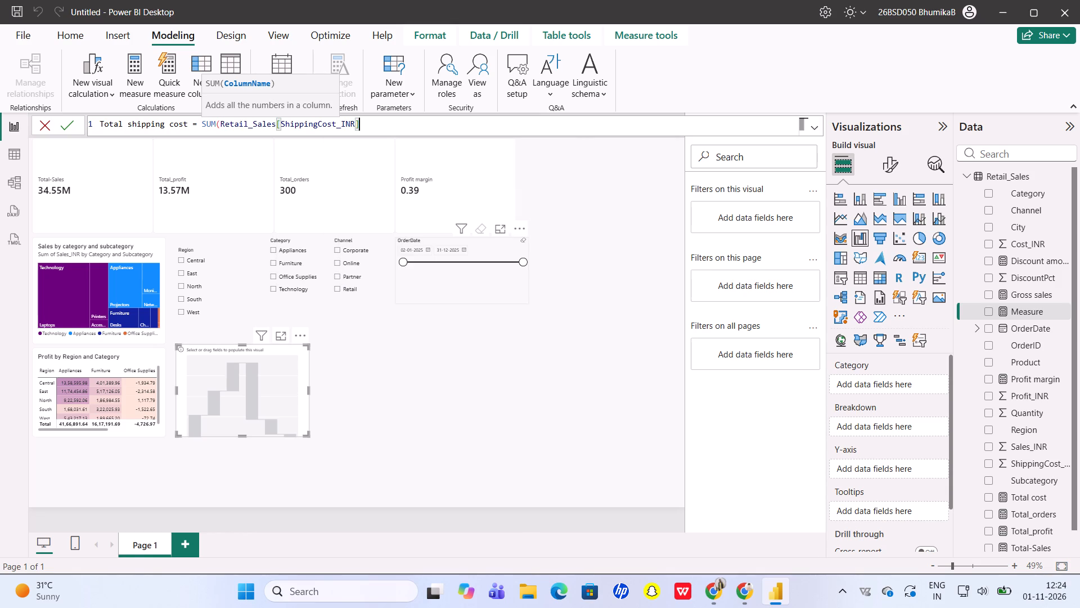
pyautogui.hotkey('shift', ')')
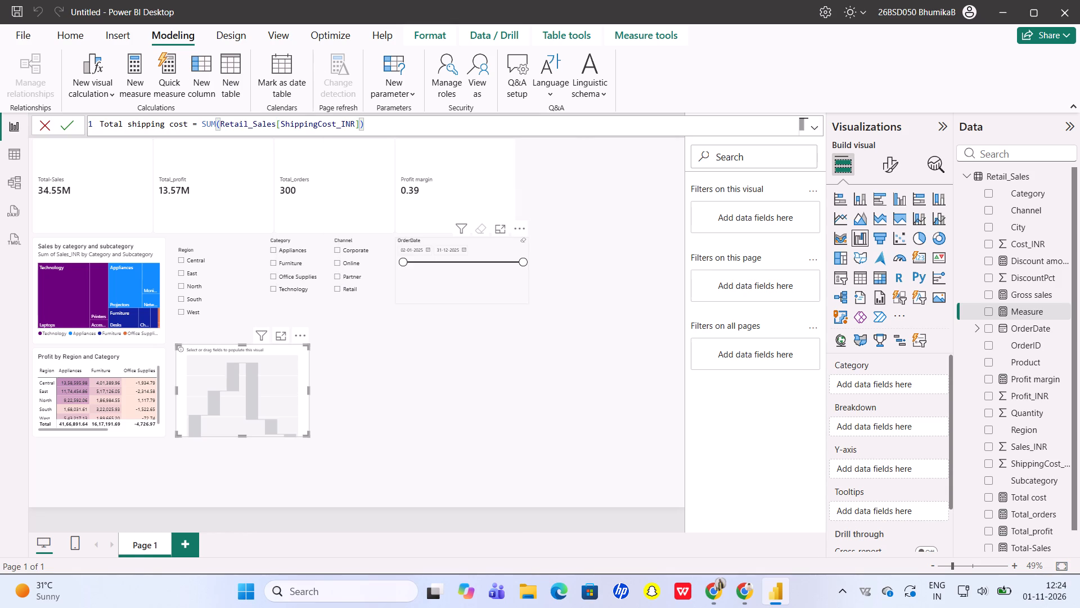
pyautogui.press('Return')
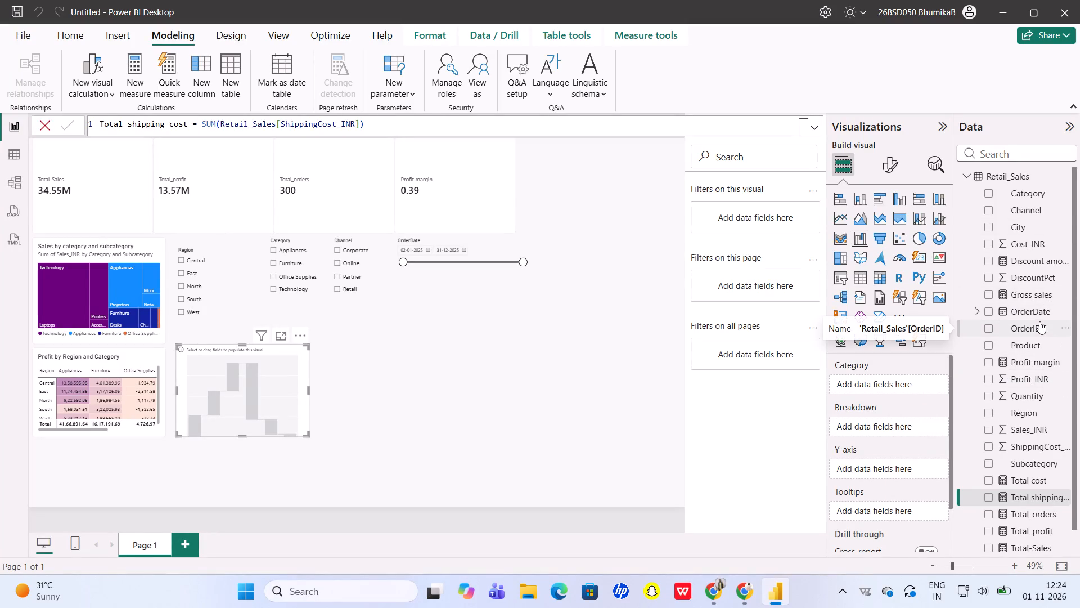
# Add the DiscountPct field to the empty waterfall chart.
pyautogui.click(991, 276)
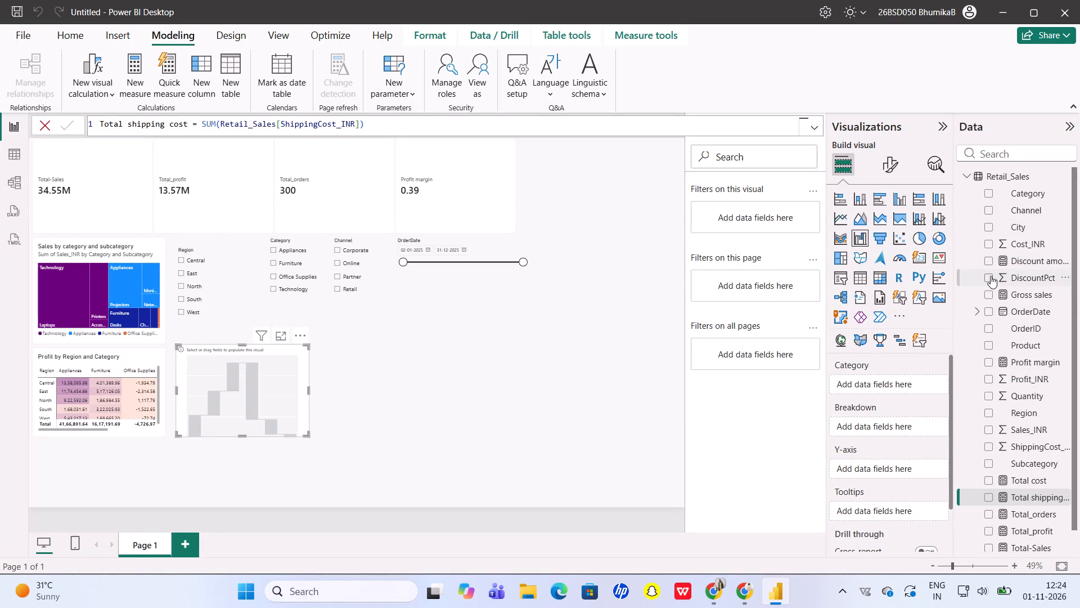
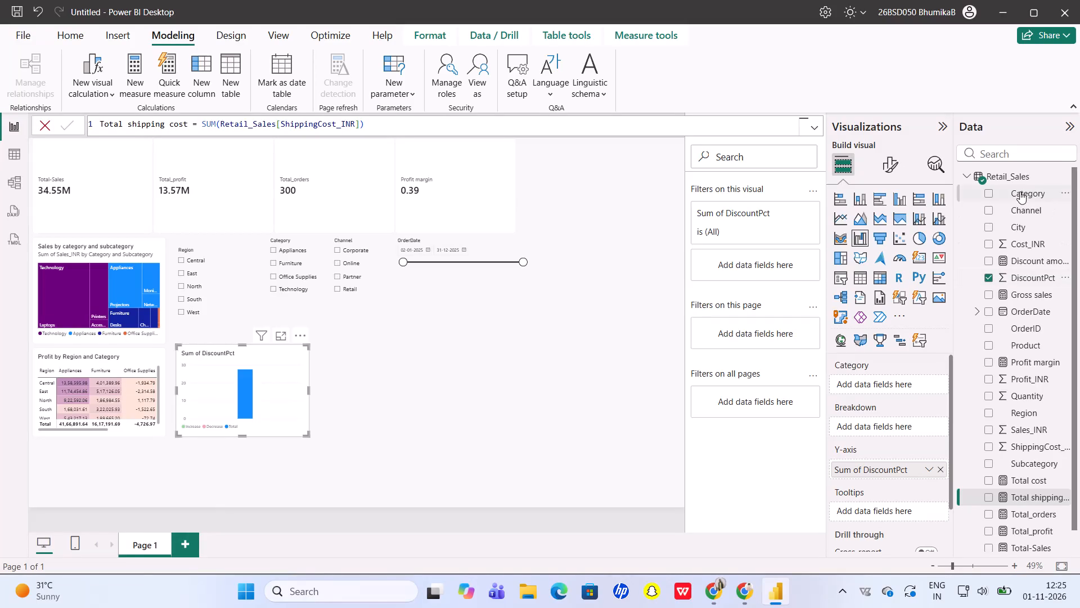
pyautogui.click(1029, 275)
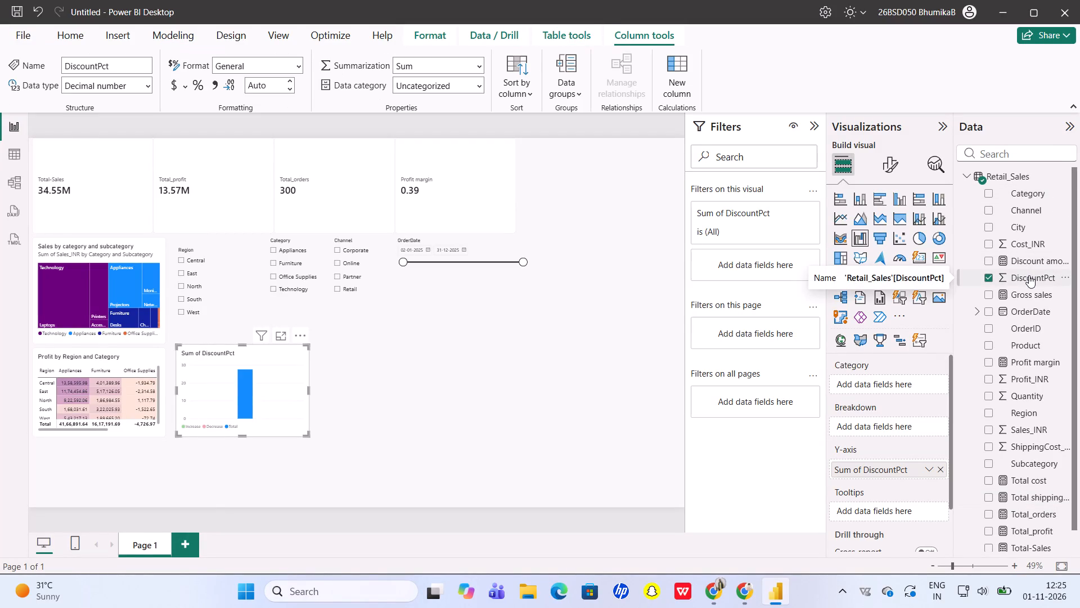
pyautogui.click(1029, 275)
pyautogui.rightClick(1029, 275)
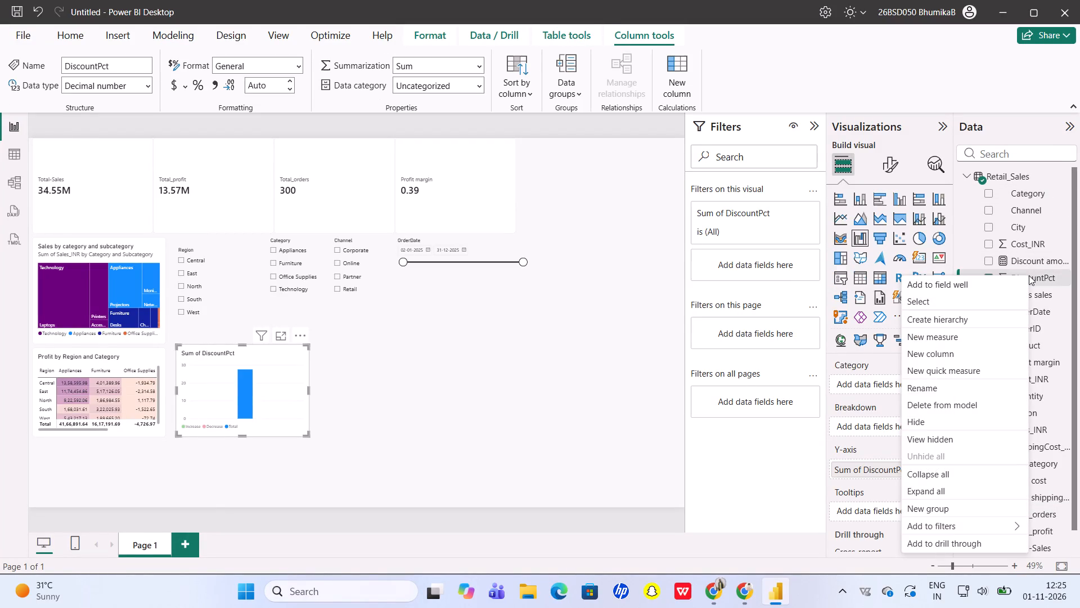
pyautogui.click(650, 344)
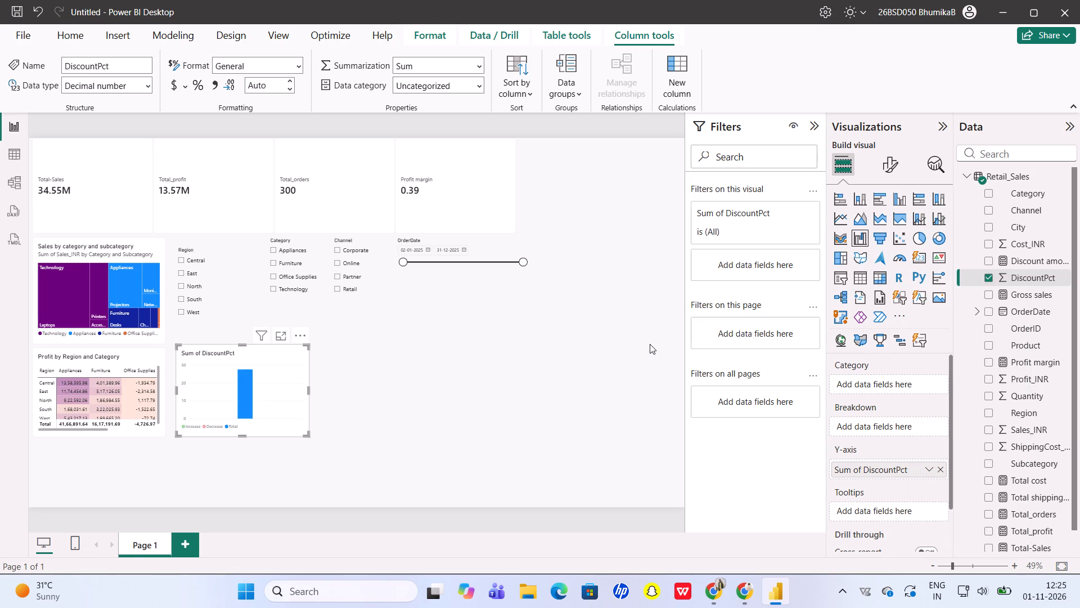
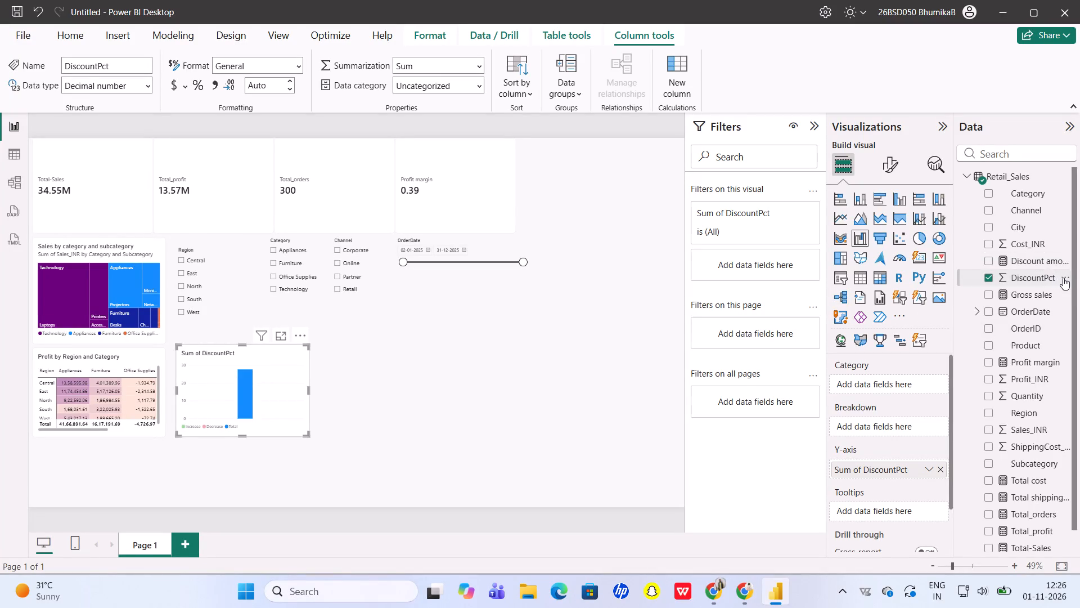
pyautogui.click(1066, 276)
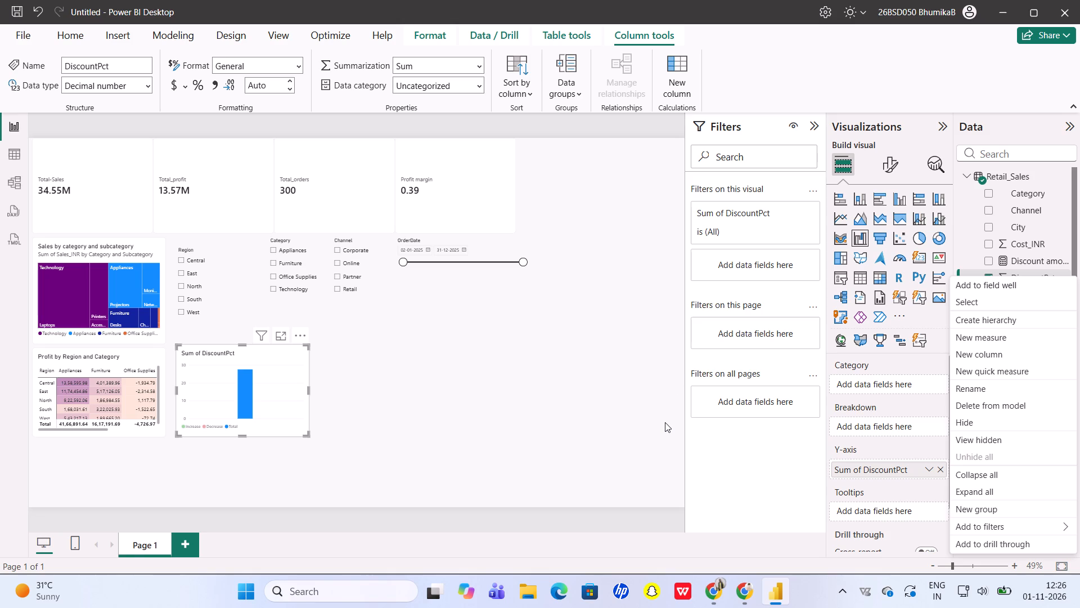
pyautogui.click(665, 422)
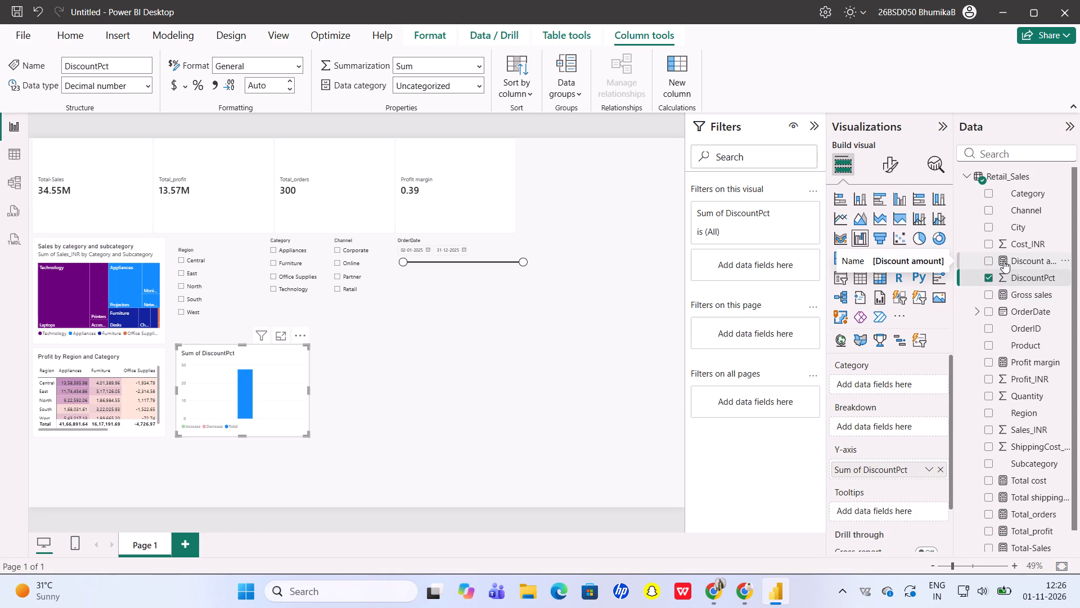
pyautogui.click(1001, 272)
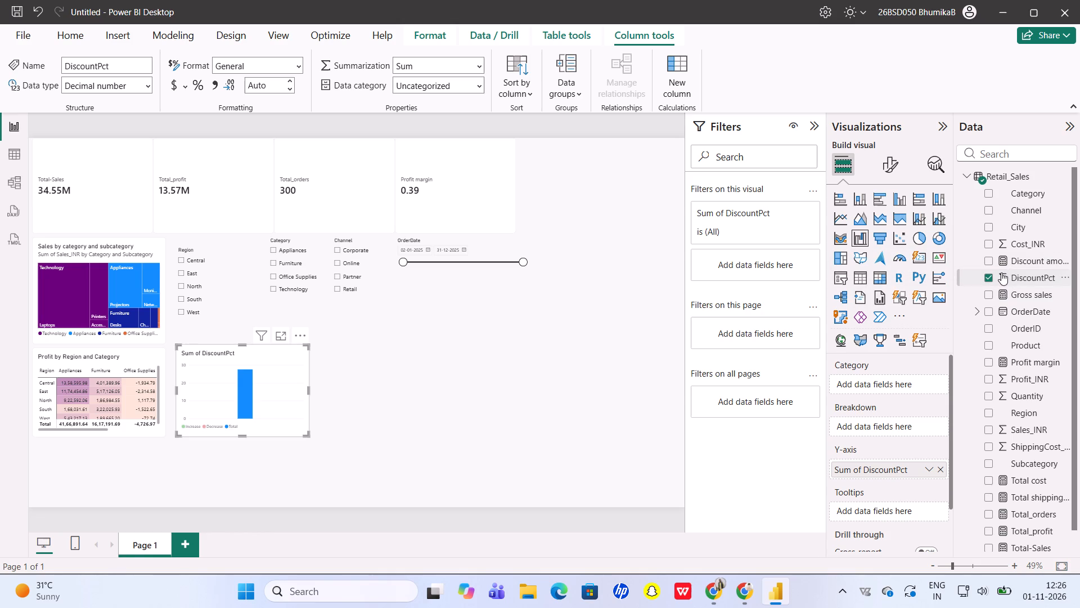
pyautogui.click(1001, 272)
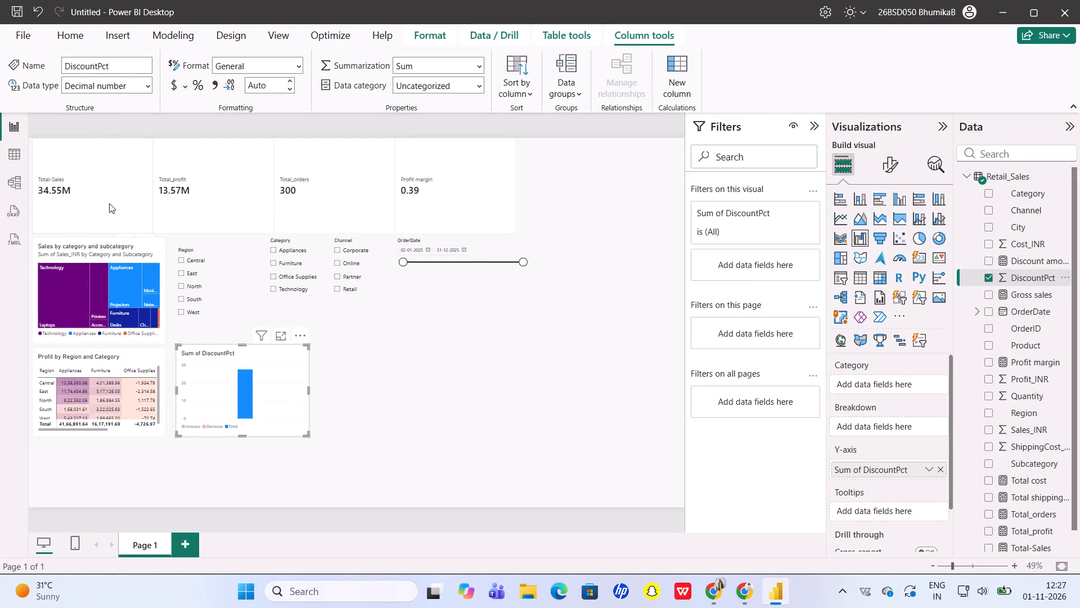
# Save the report to OneDrive as a Power BI Desktop file named PROJECT1.
pyautogui.click(17, 30)
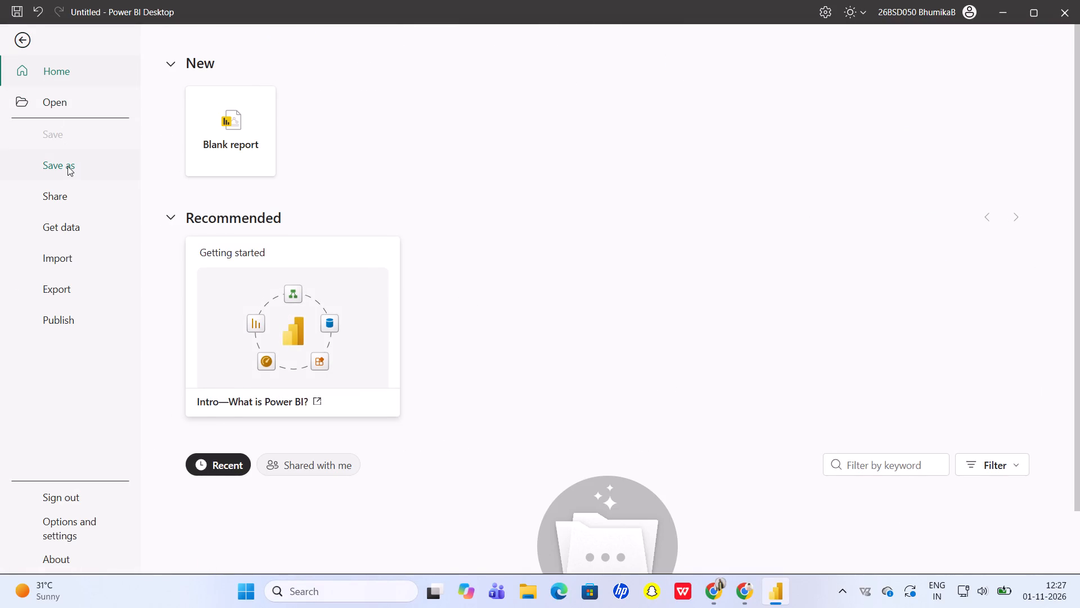
pyautogui.click(67, 166)
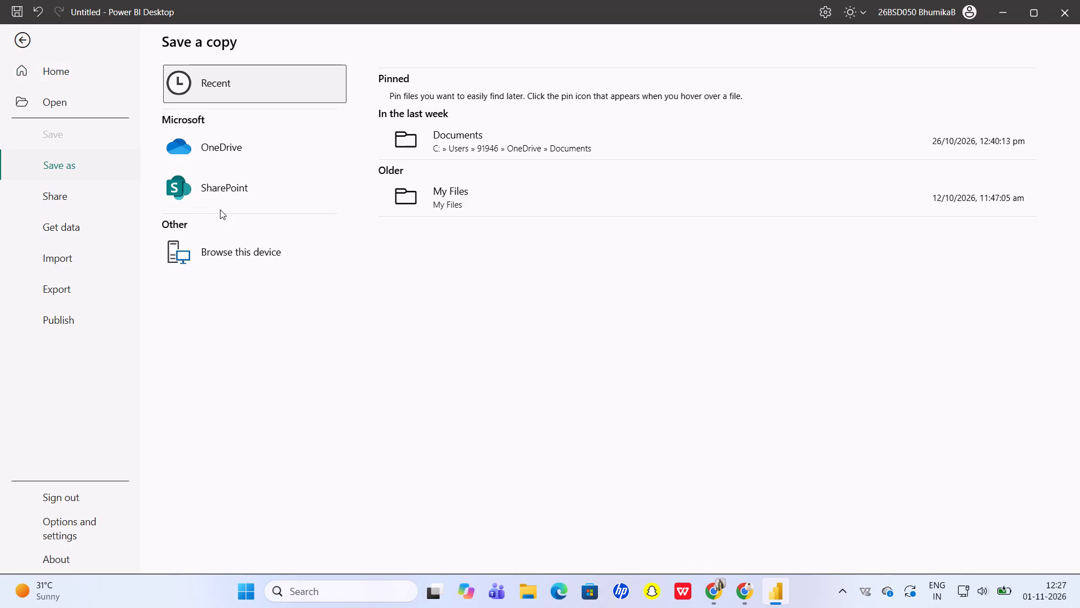
pyautogui.click(231, 158)
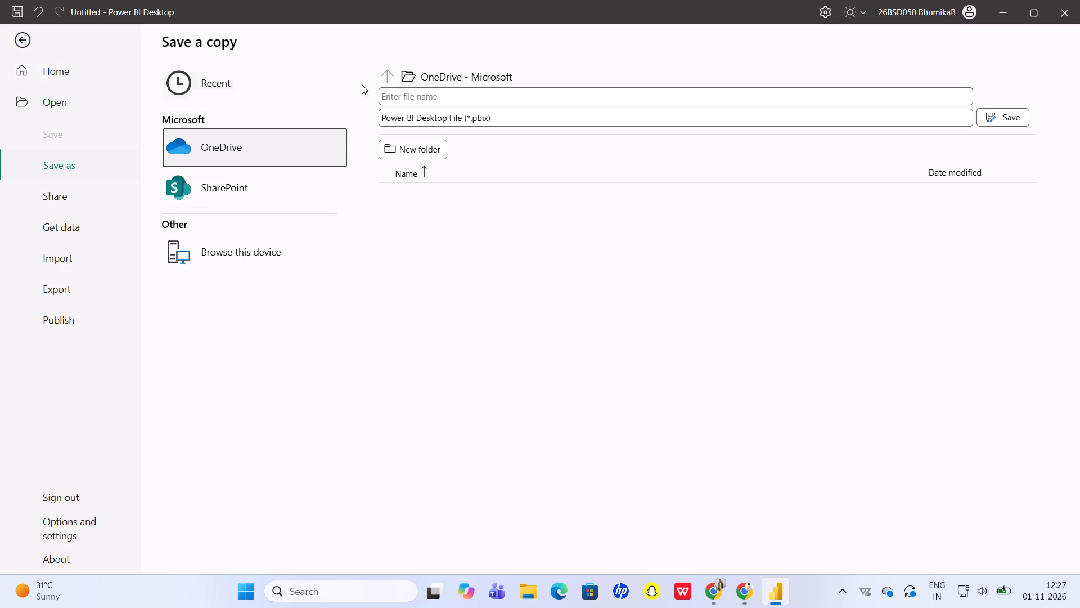
pyautogui.click(406, 96)
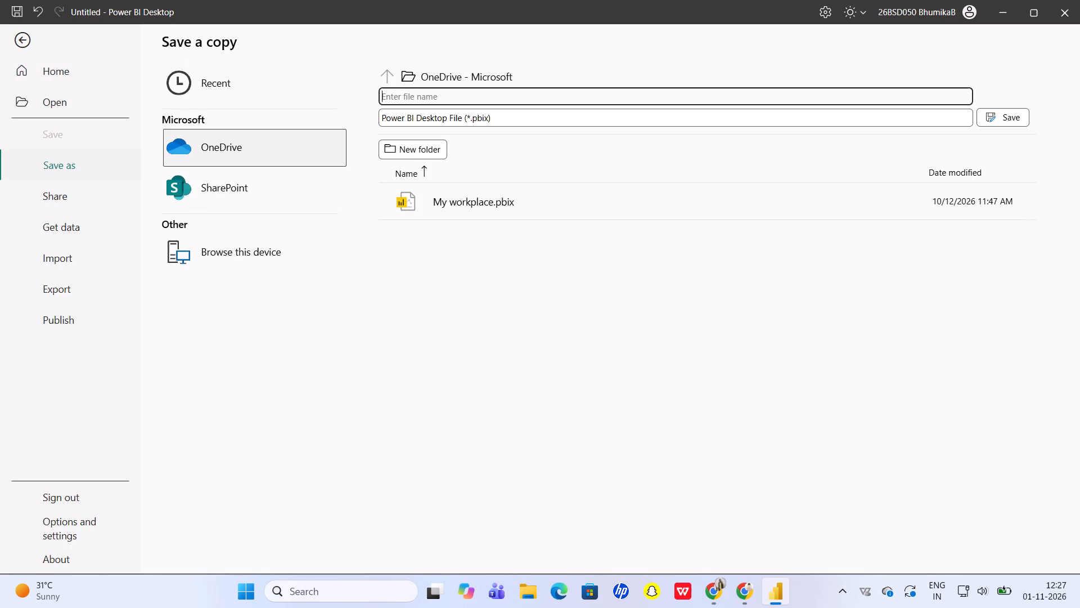
pyautogui.write('PROJECT')
pyautogui.press('1')
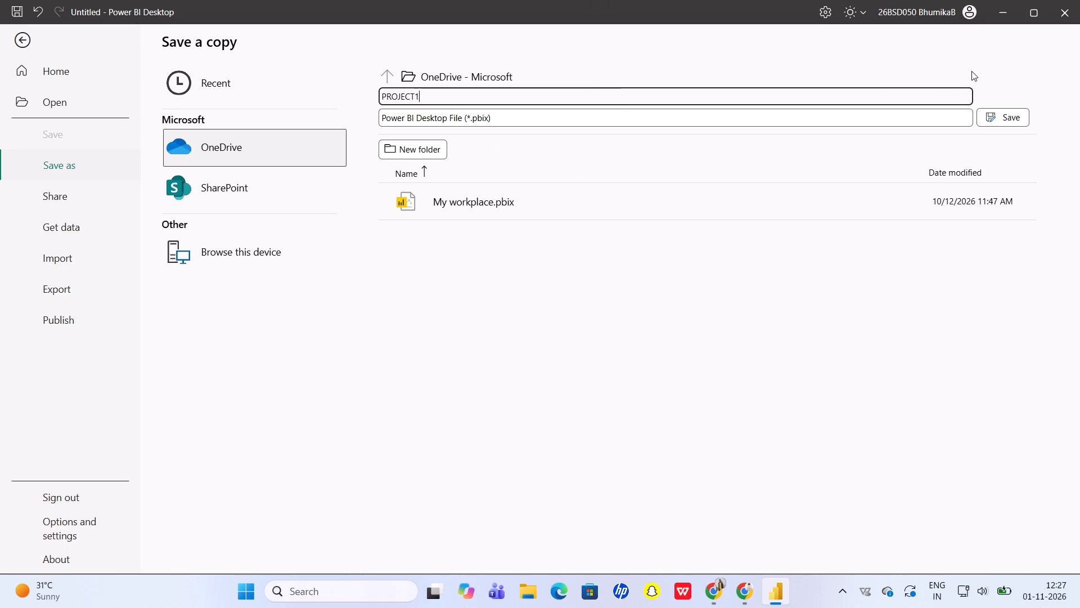
pyautogui.click(1003, 111)
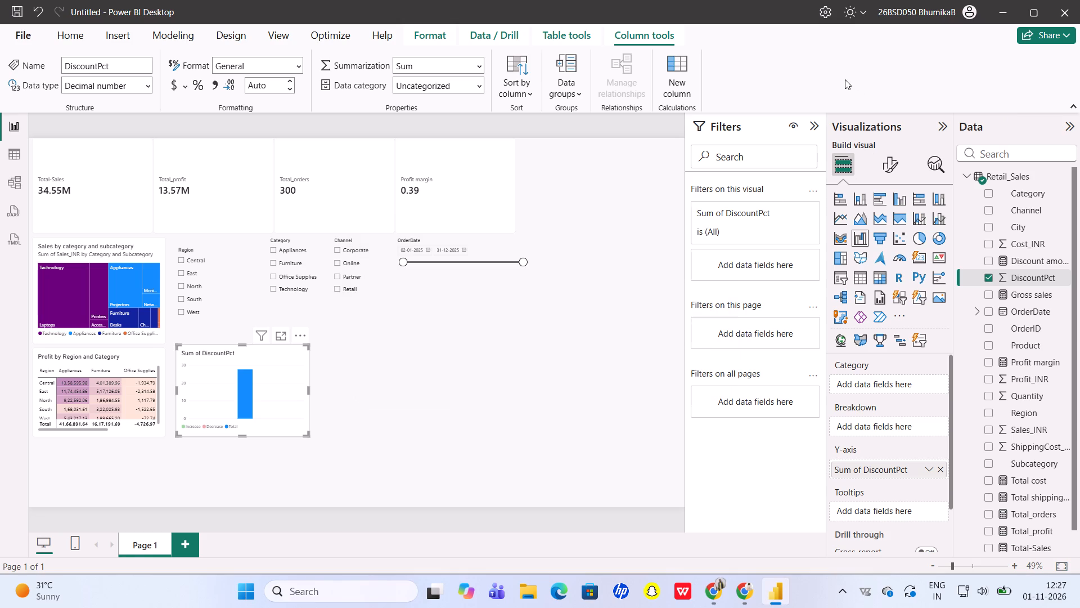
# Close Power BI Desktop and both open Chrome windows, including the ChatGPT guide.
pyautogui.click(1078, 1)
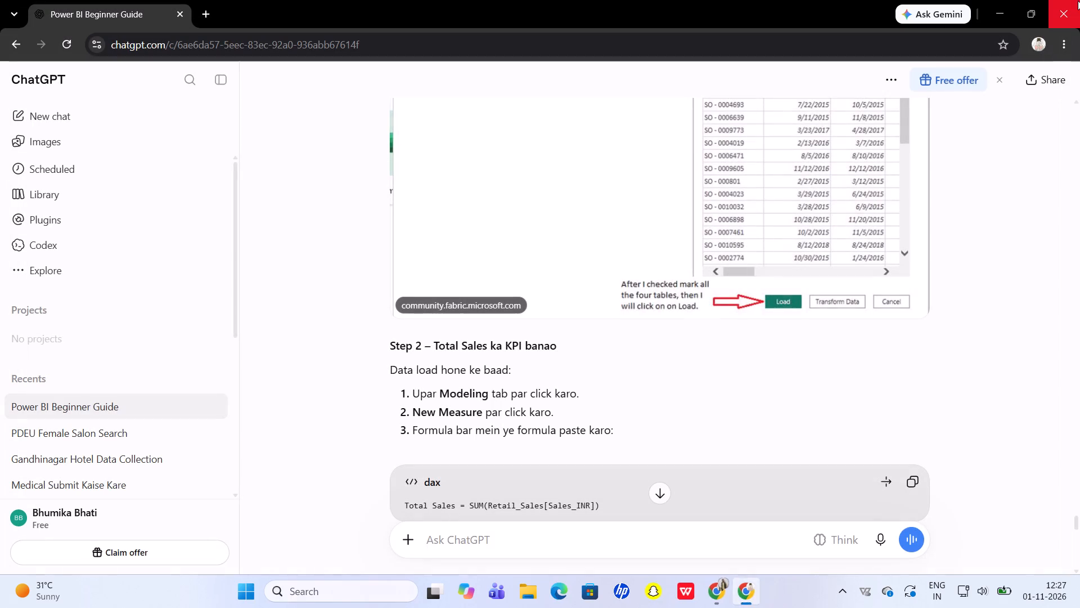
pyautogui.click(1072, 5)
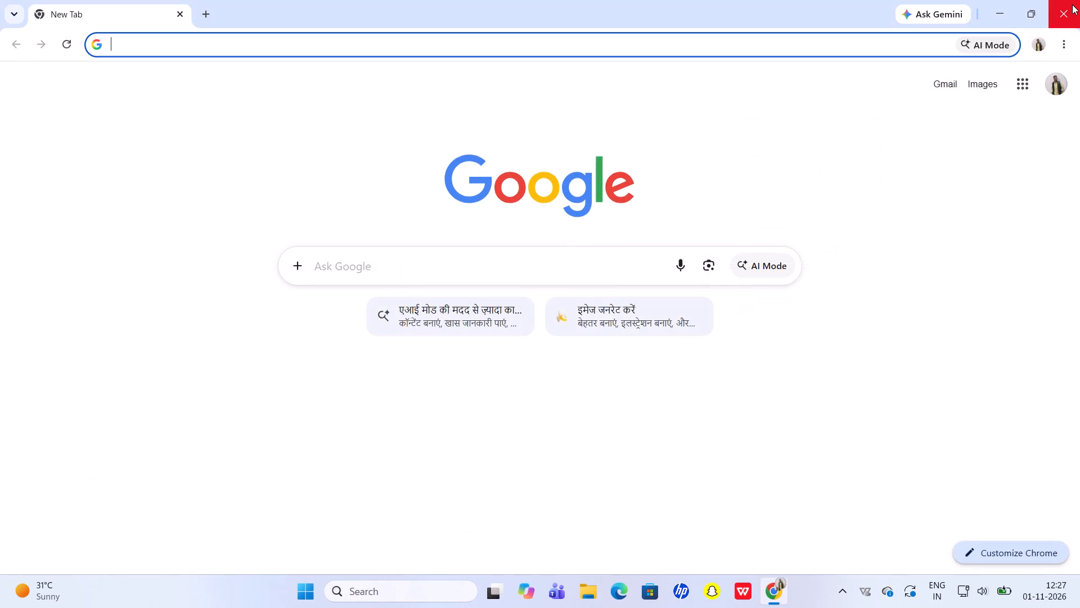
pyautogui.click(1072, 5)
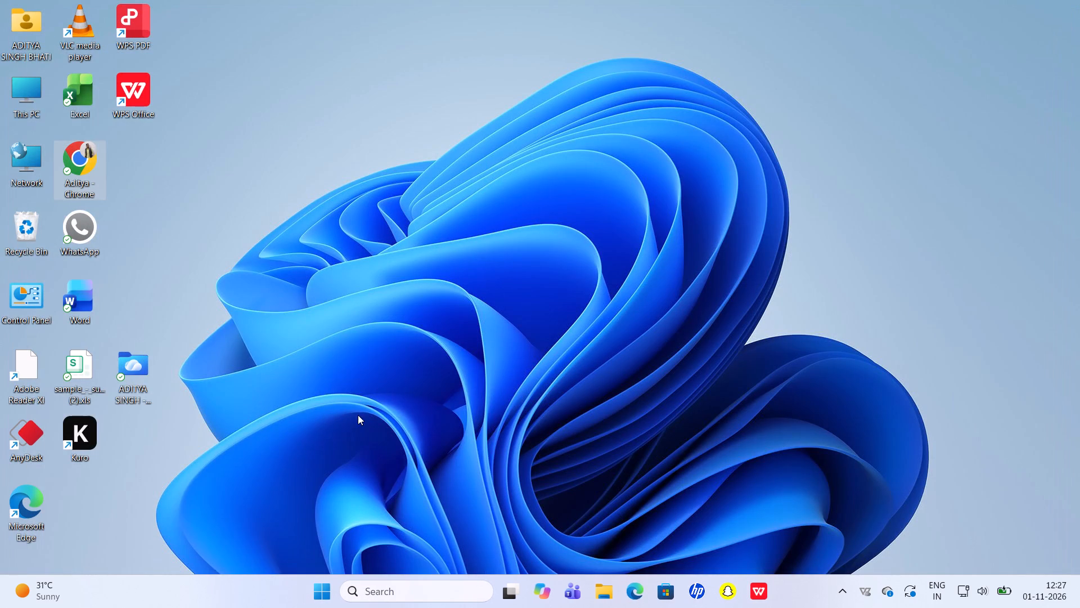
# Shut down the computer from Windows.
pyautogui.click(326, 581)
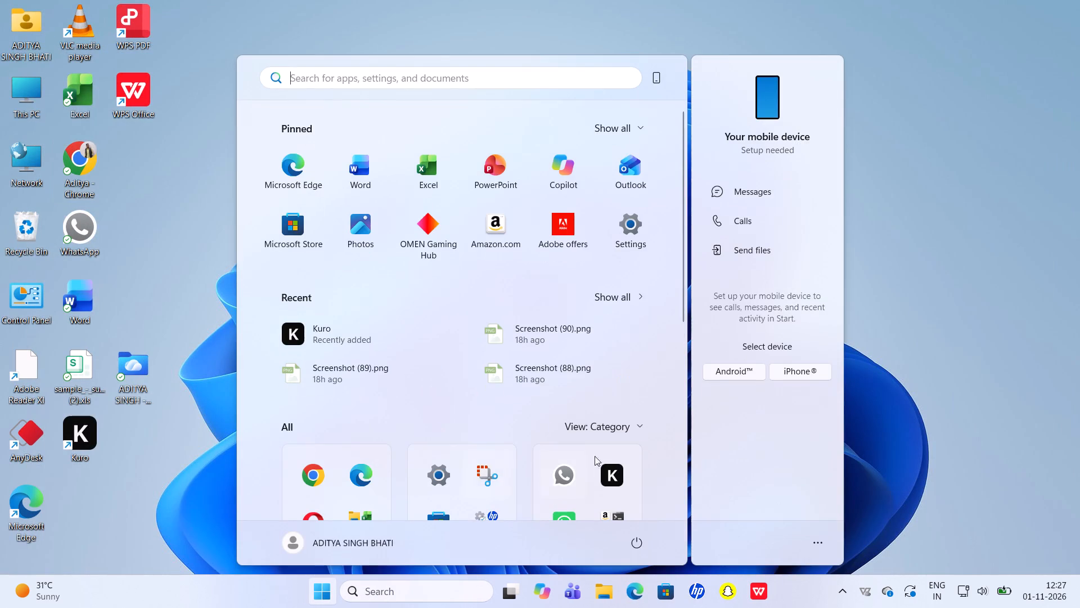
pyautogui.click(628, 537)
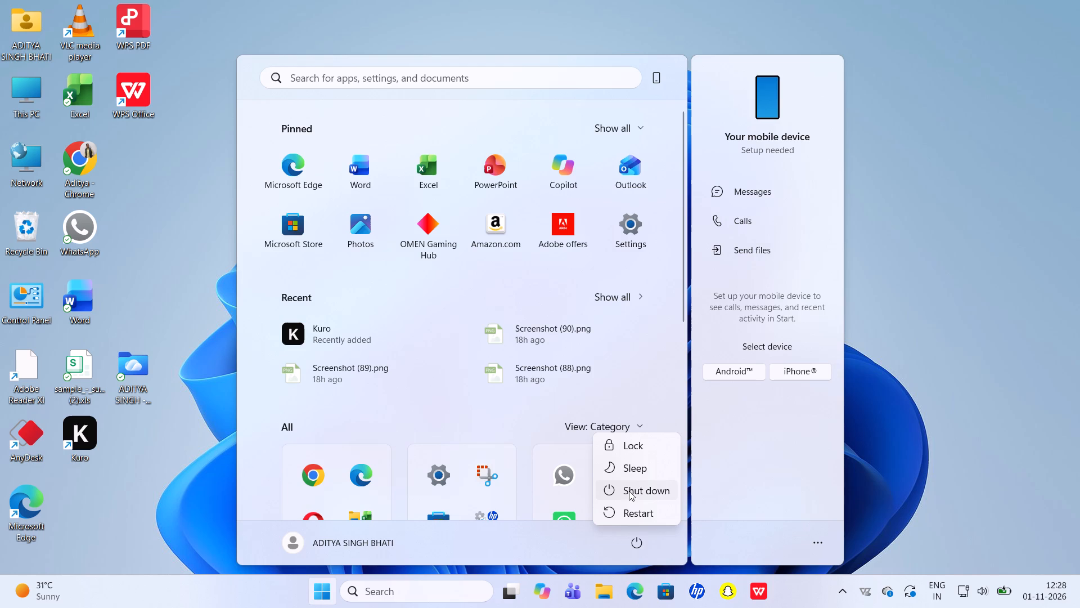
pyautogui.click(629, 488)
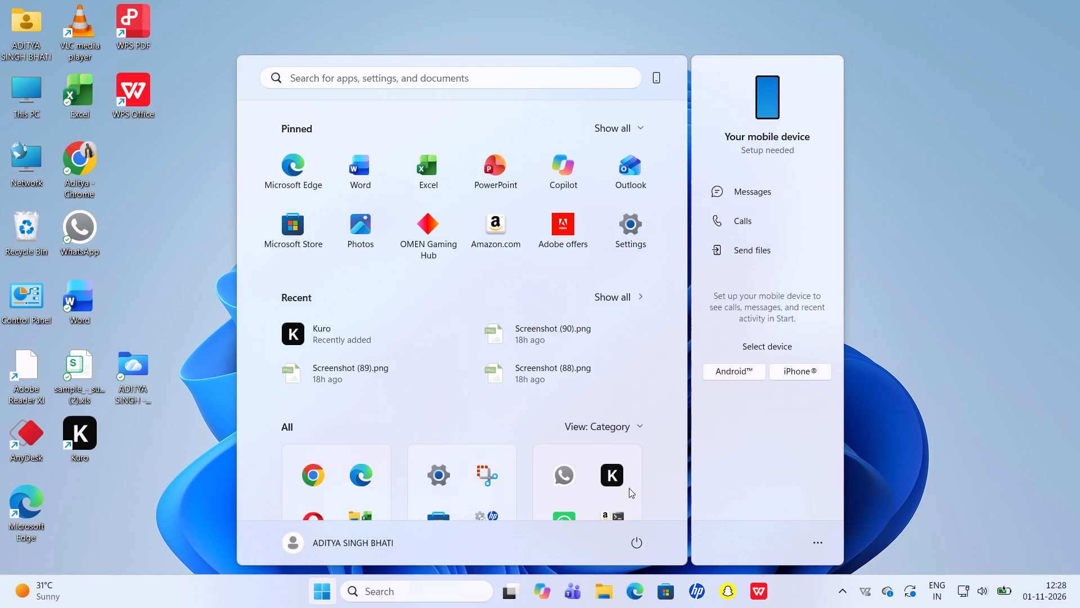